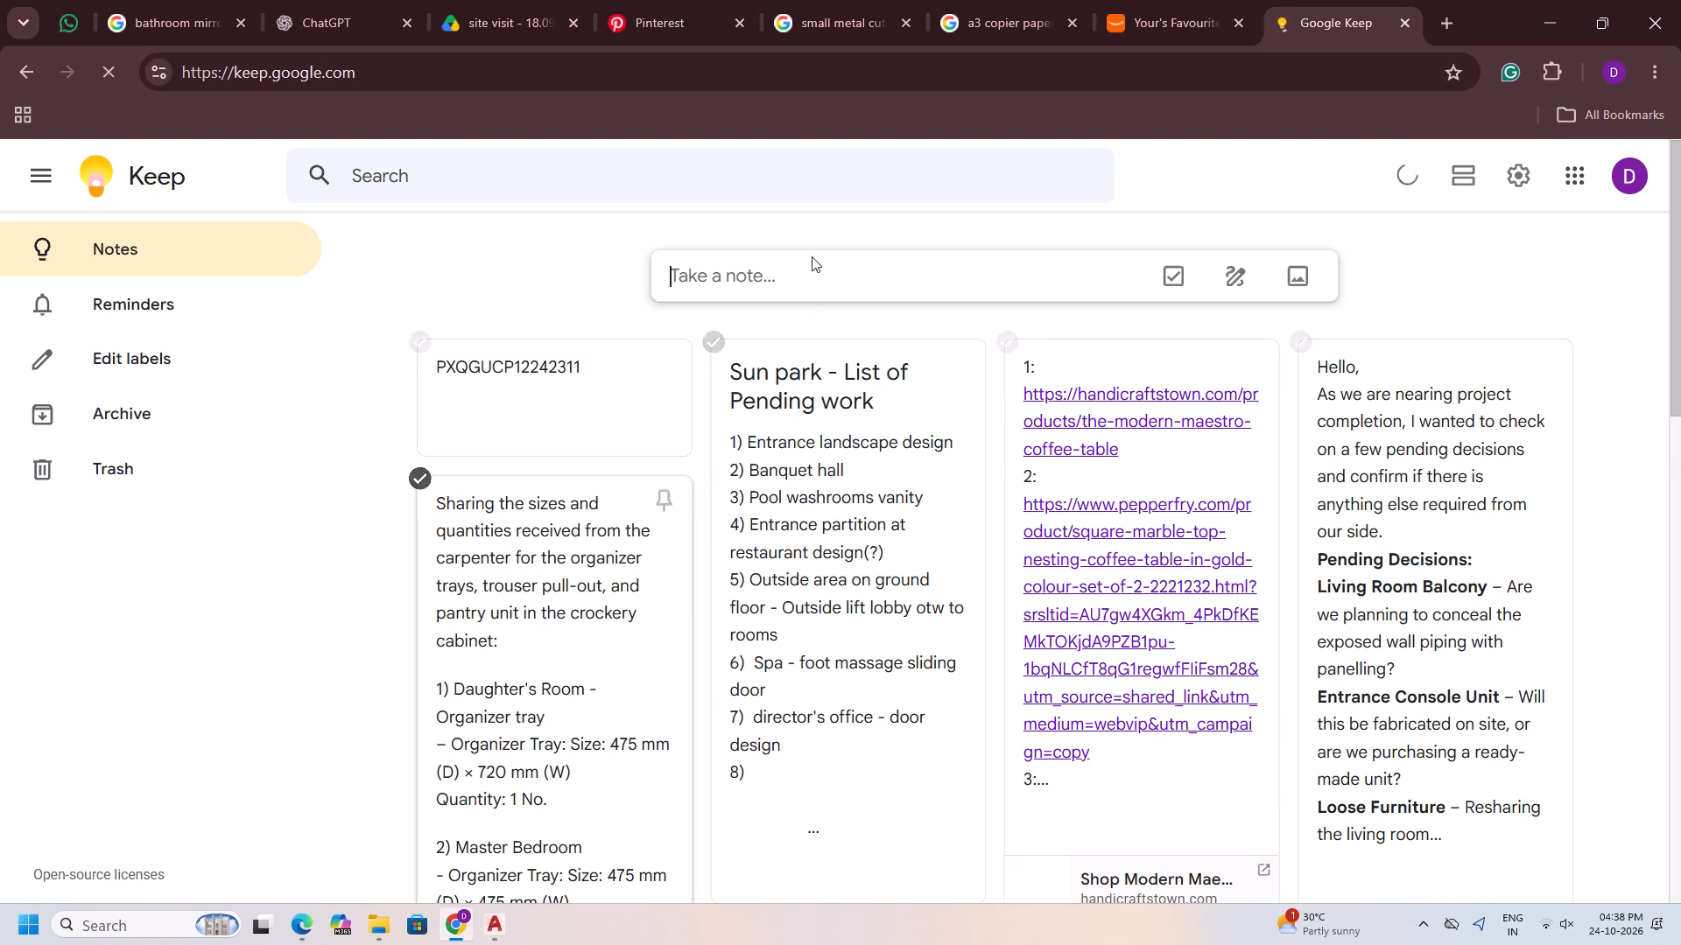
Create an untitled note containing the text "Curtains - Quantity -".
{"action": "left_click", "coordinate": [795, 265]}
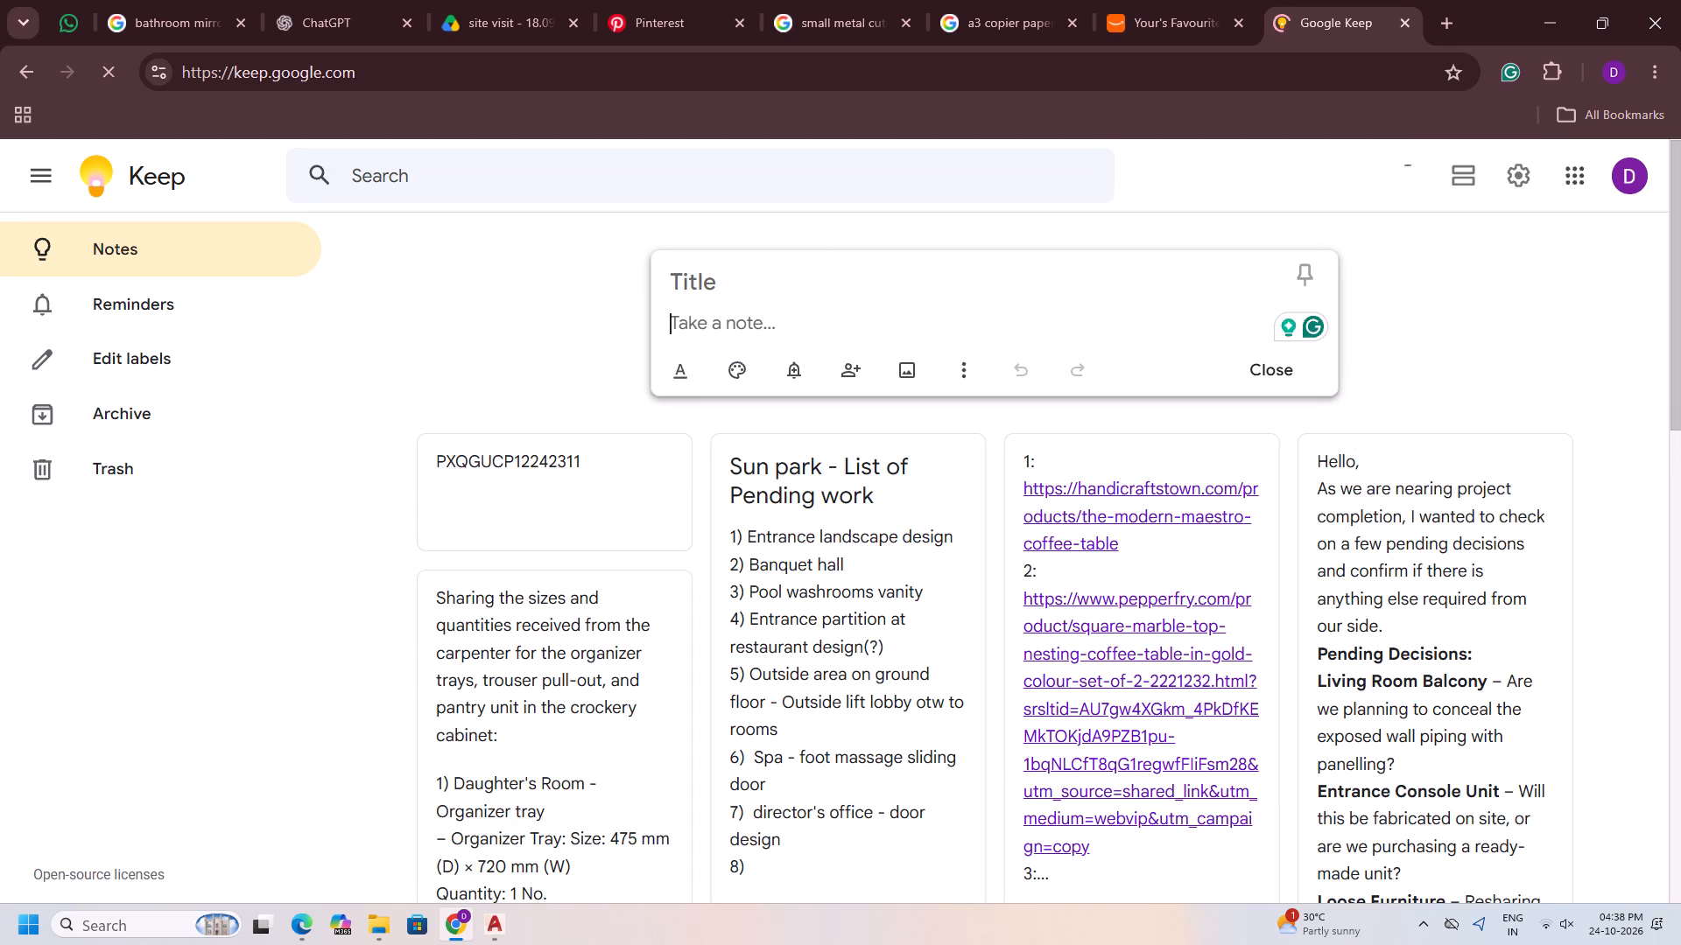
{"action": "type", "text": "Curtains -"}
{"action": "key", "text": "space"}
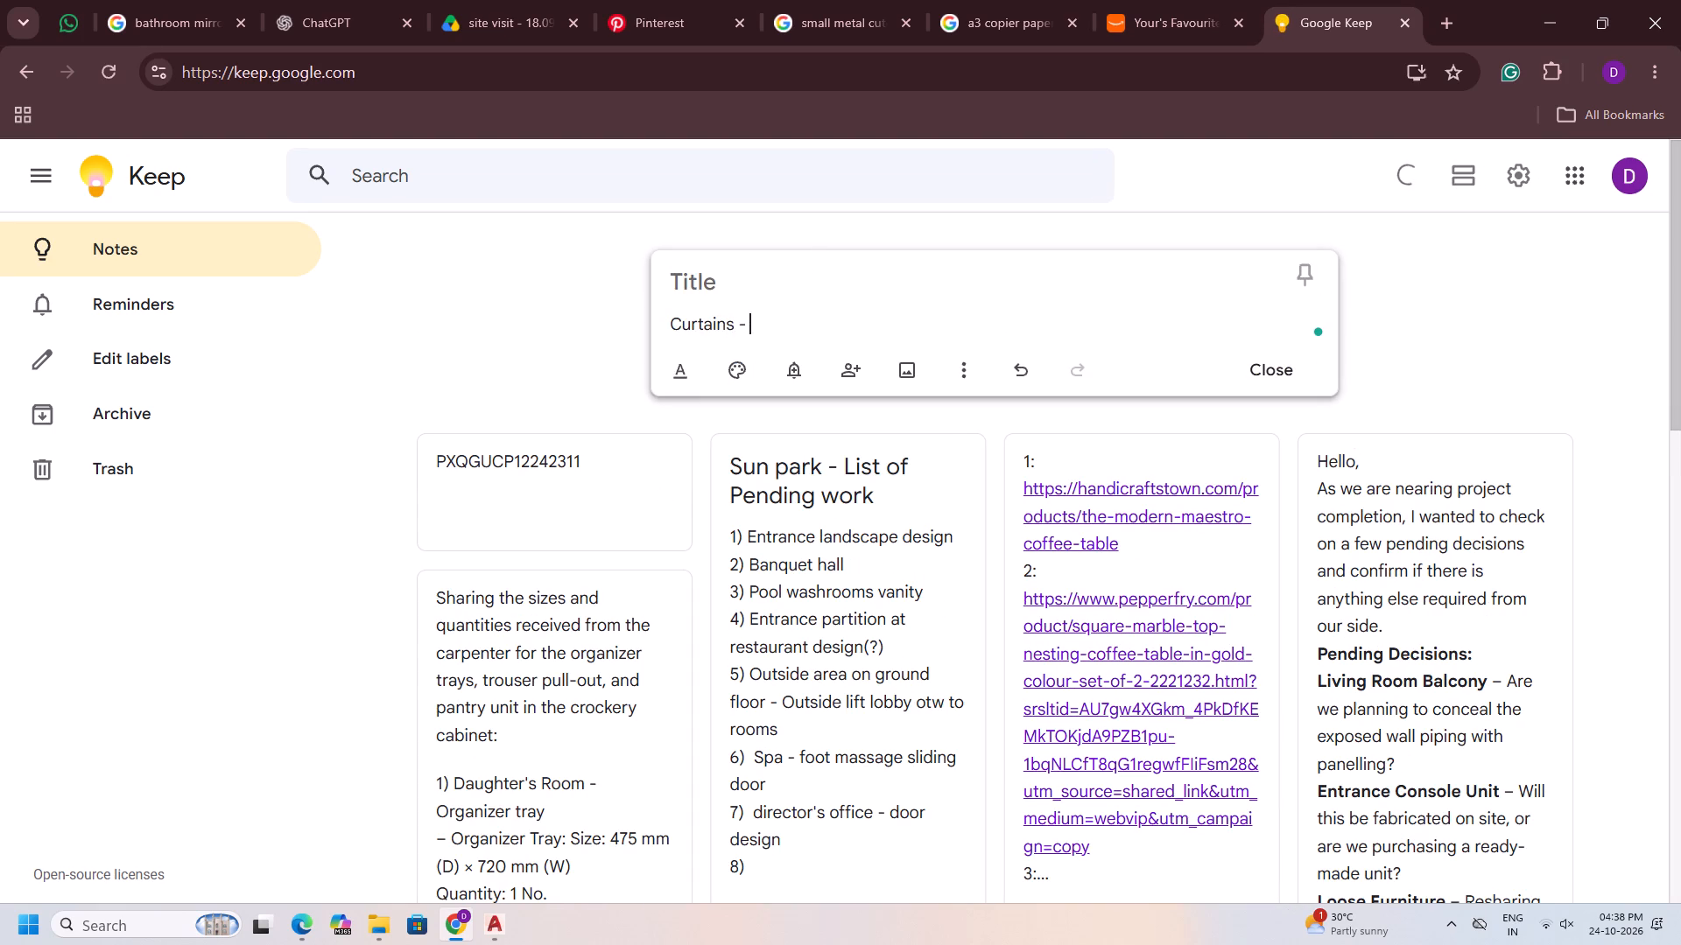
{"action": "type", "text": "Quantity -"}
{"action": "key", "text": "space"}
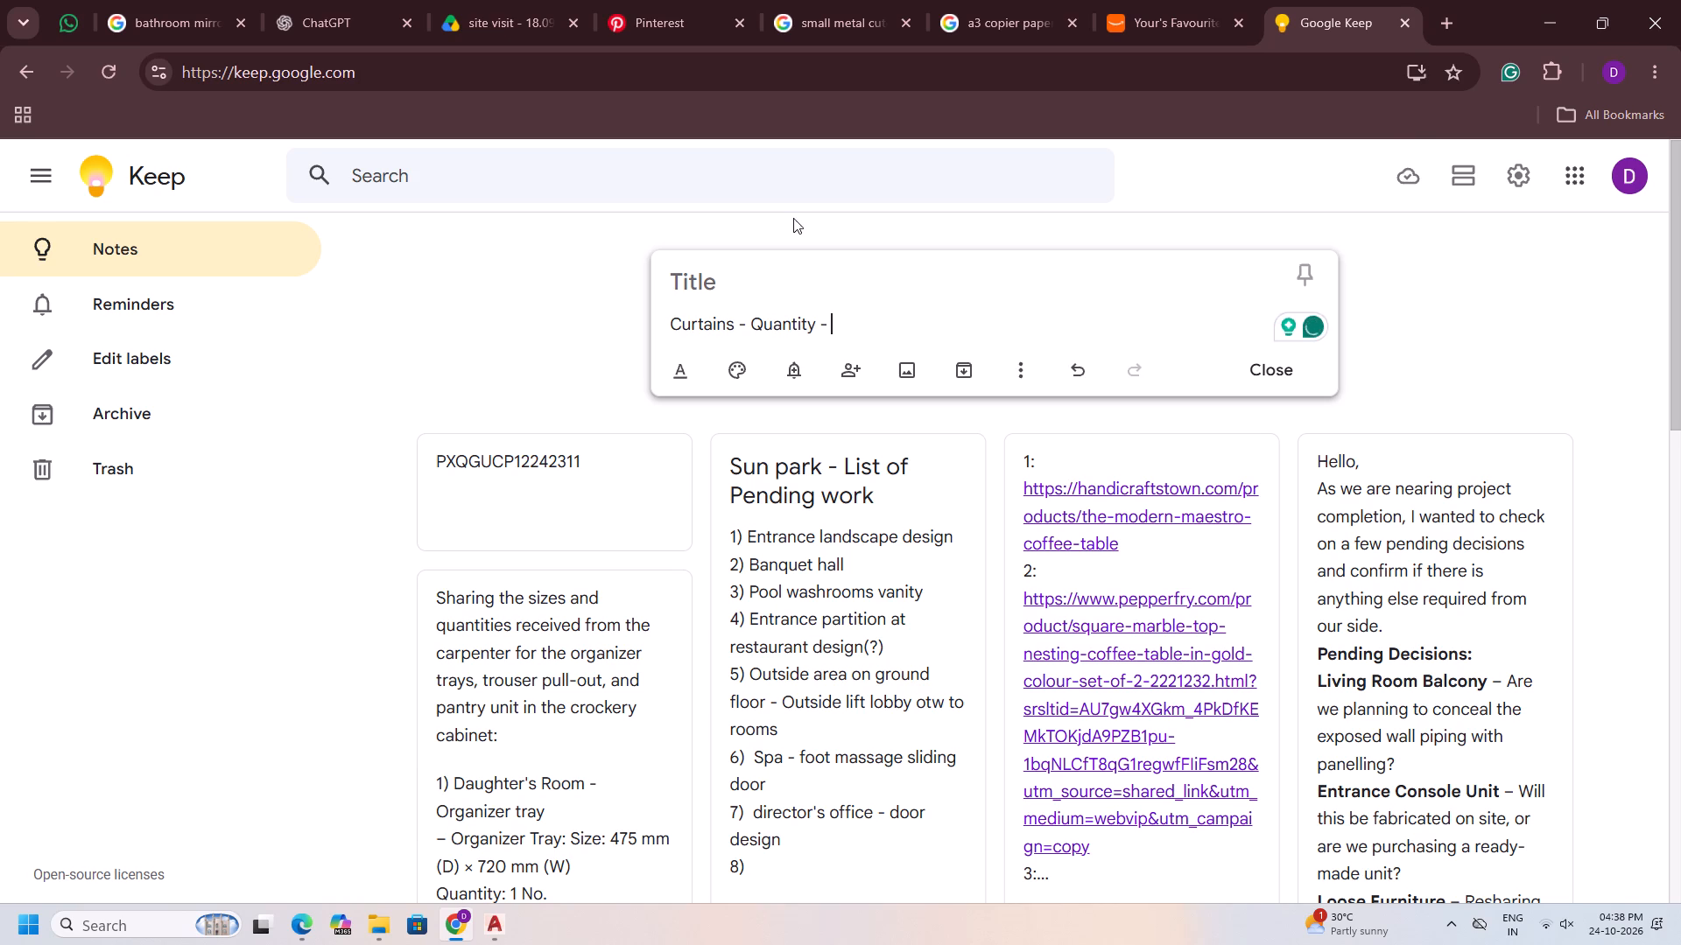
Switch to AutoCAD and bring up the reception (2) drawing.
{"action": "scroll", "coordinate": [727, 854], "scroll_direction": "down", "scroll_amount": 1}
{"action": "left_click", "coordinate": [506, 942]}
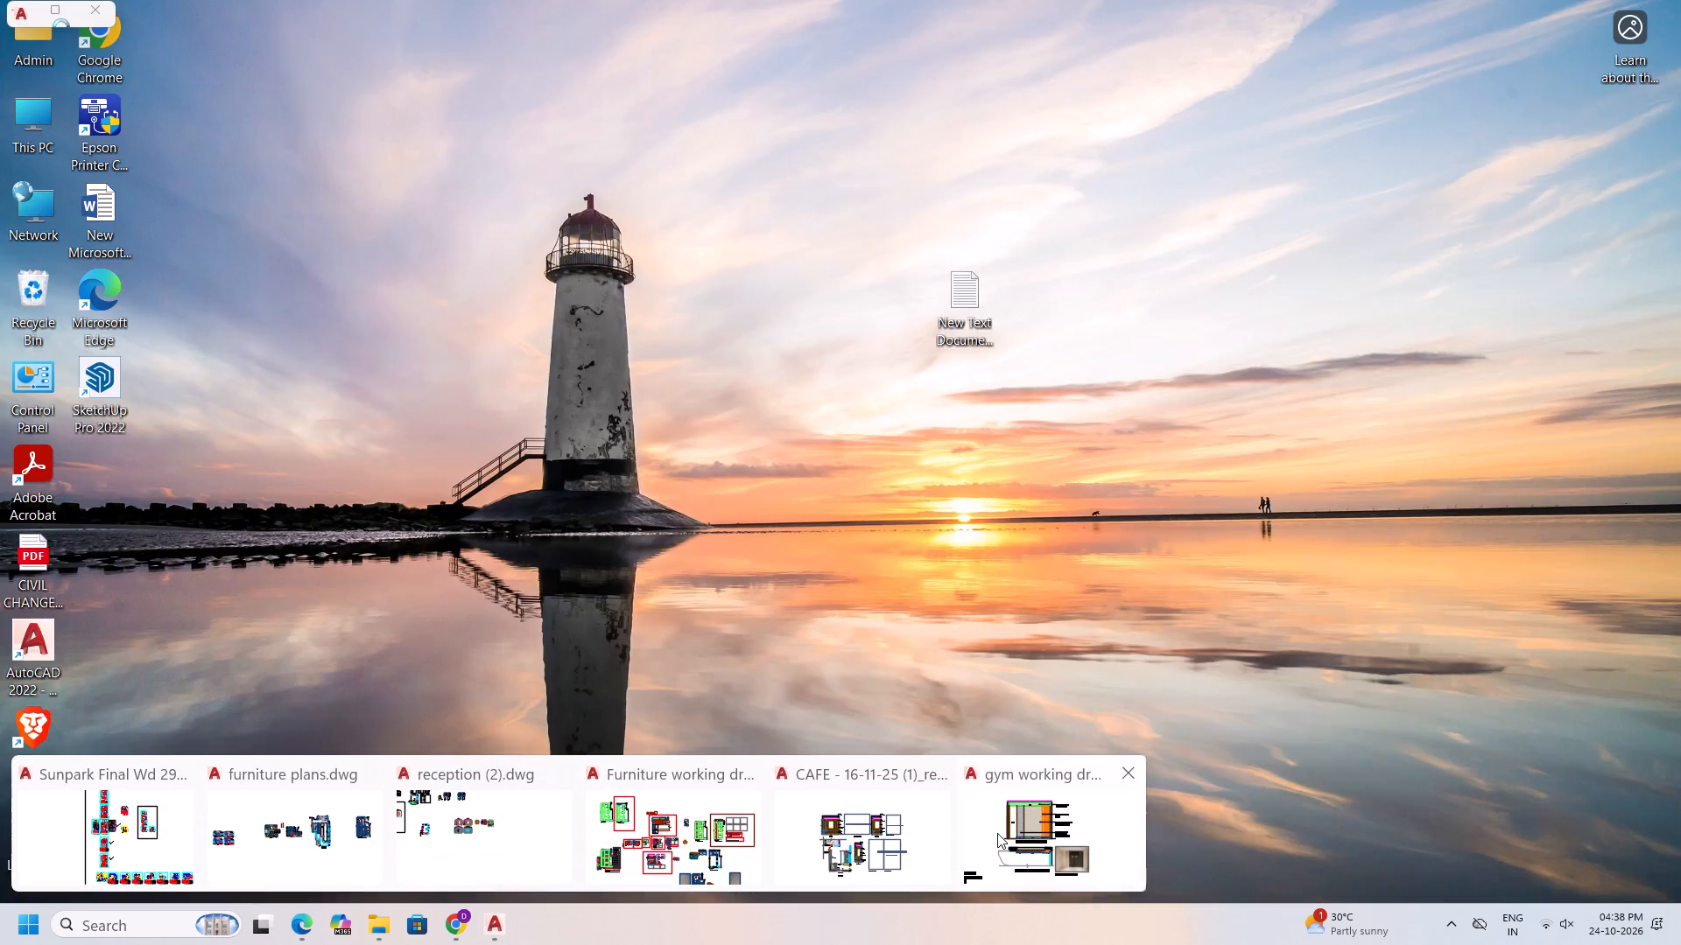
{"action": "left_click", "coordinate": [997, 833]}
{"action": "left_click", "coordinate": [538, 141]}
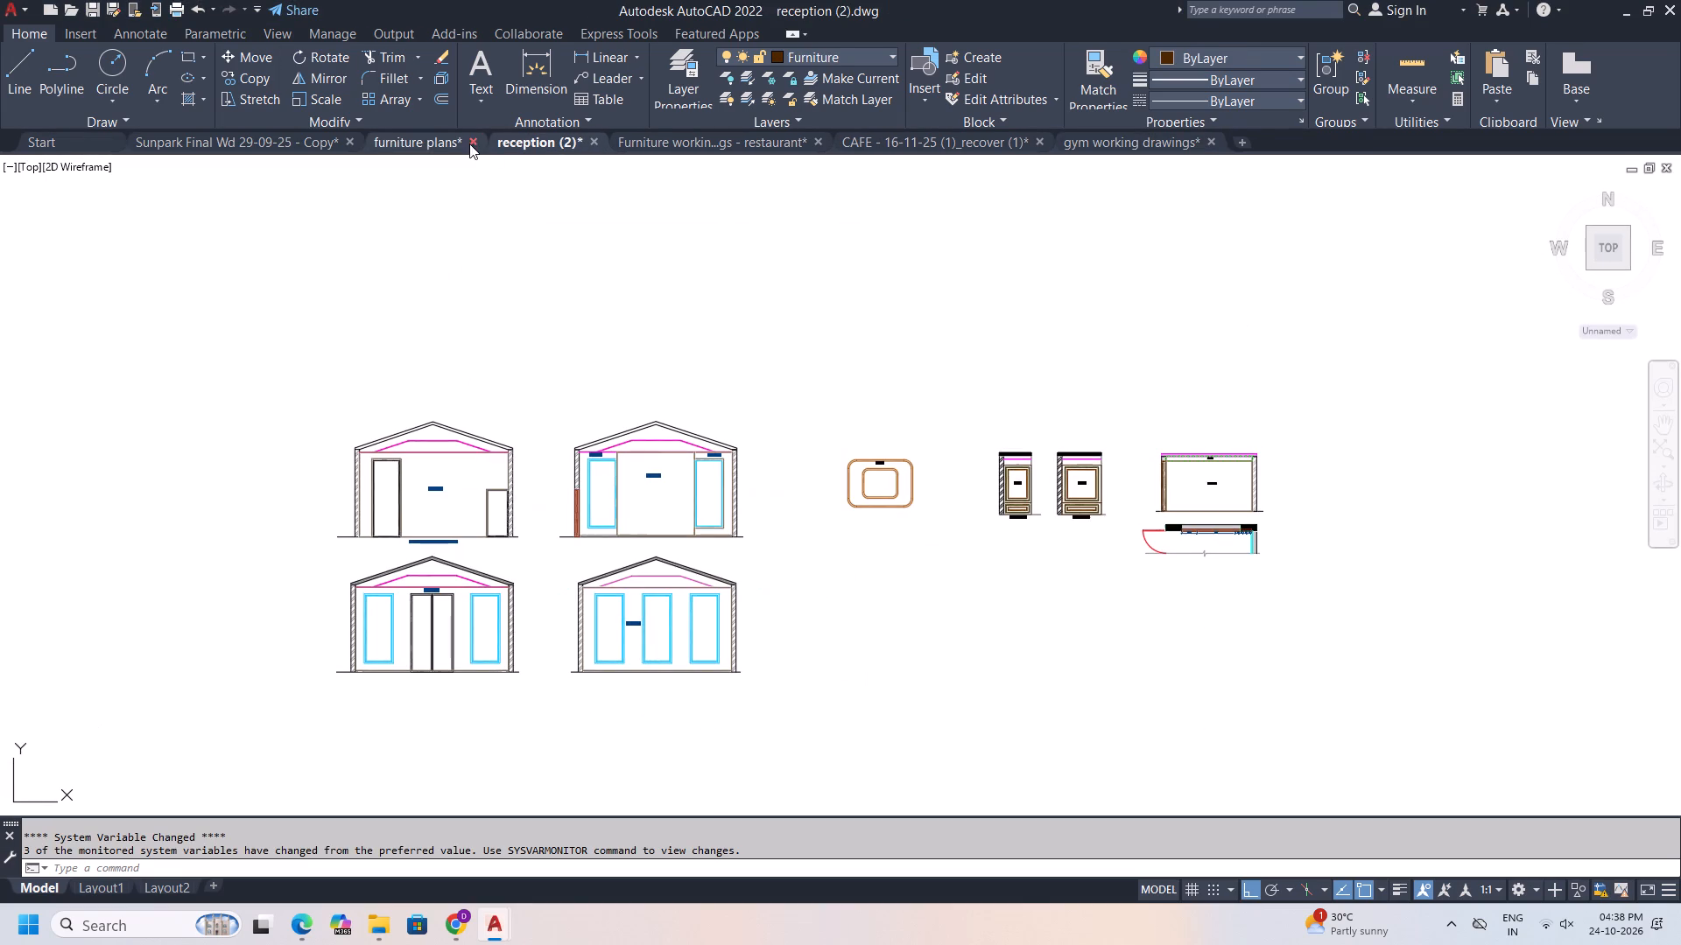
Start a polyline in the empty space beside the reception elevations, with Ortho mode on for straight segments.
{"action": "left_click", "coordinate": [63, 98]}
{"action": "scroll", "coordinate": [173, 257], "scroll_direction": "down", "scroll_amount": 3}
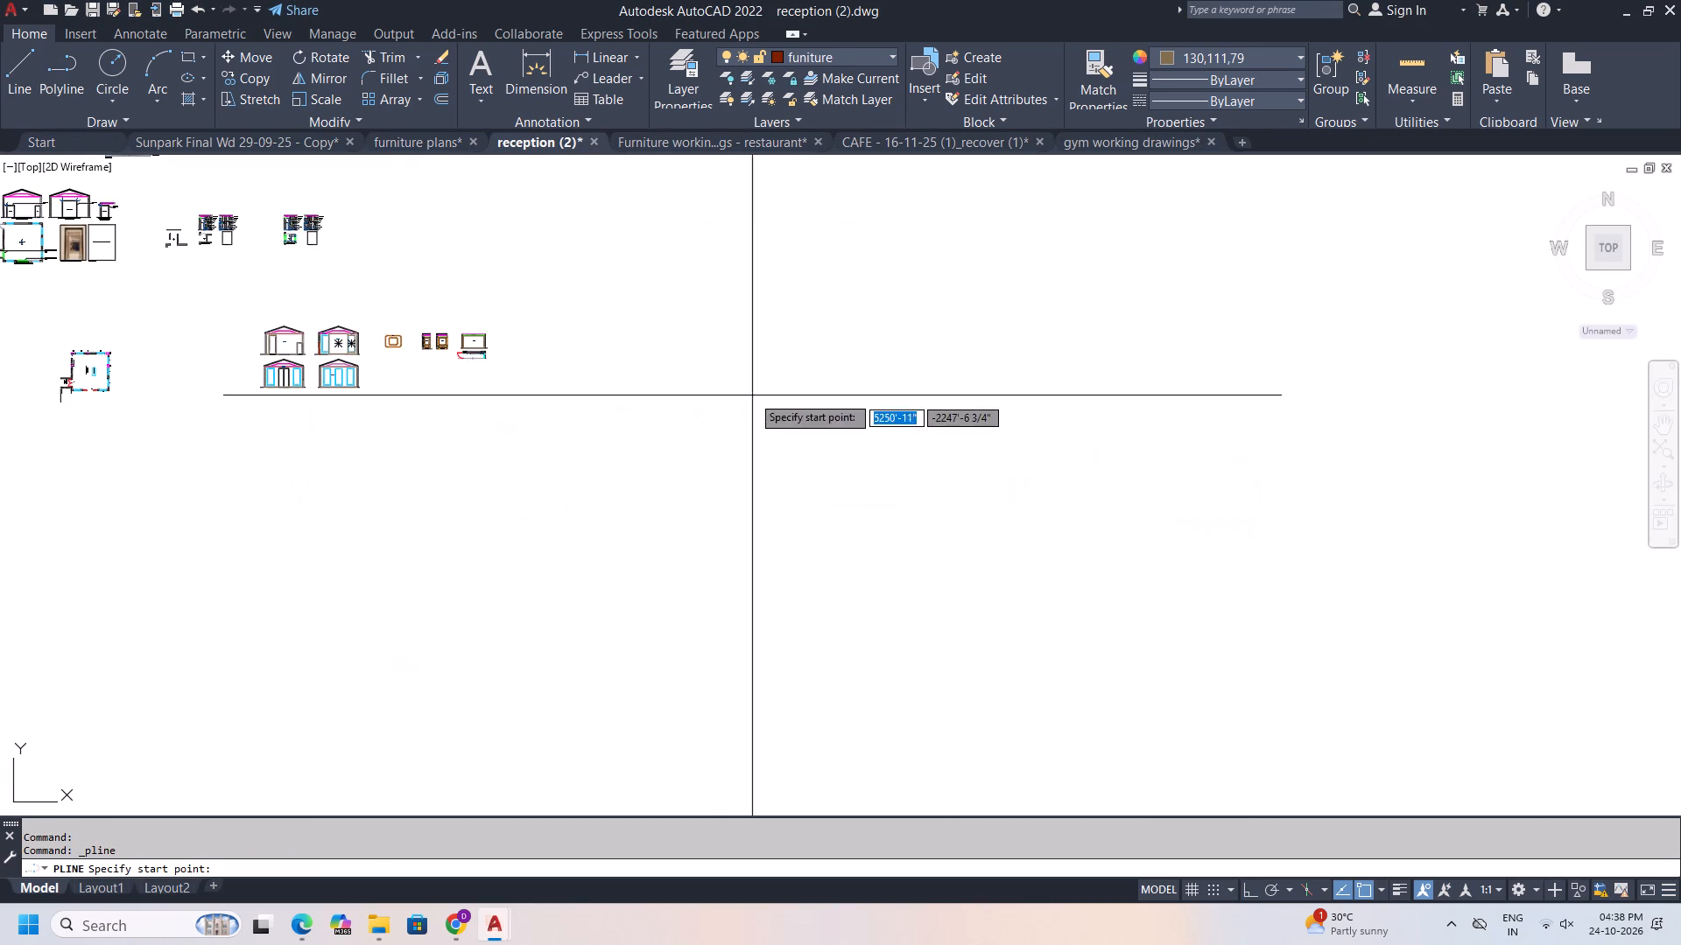
{"action": "scroll", "coordinate": [511, 339], "scroll_direction": "up", "scroll_amount": 2}
{"action": "middle_click_drag", "start_coordinate": [511, 339], "coordinate": [693, 371]}
{"action": "left_click", "coordinate": [690, 380]}
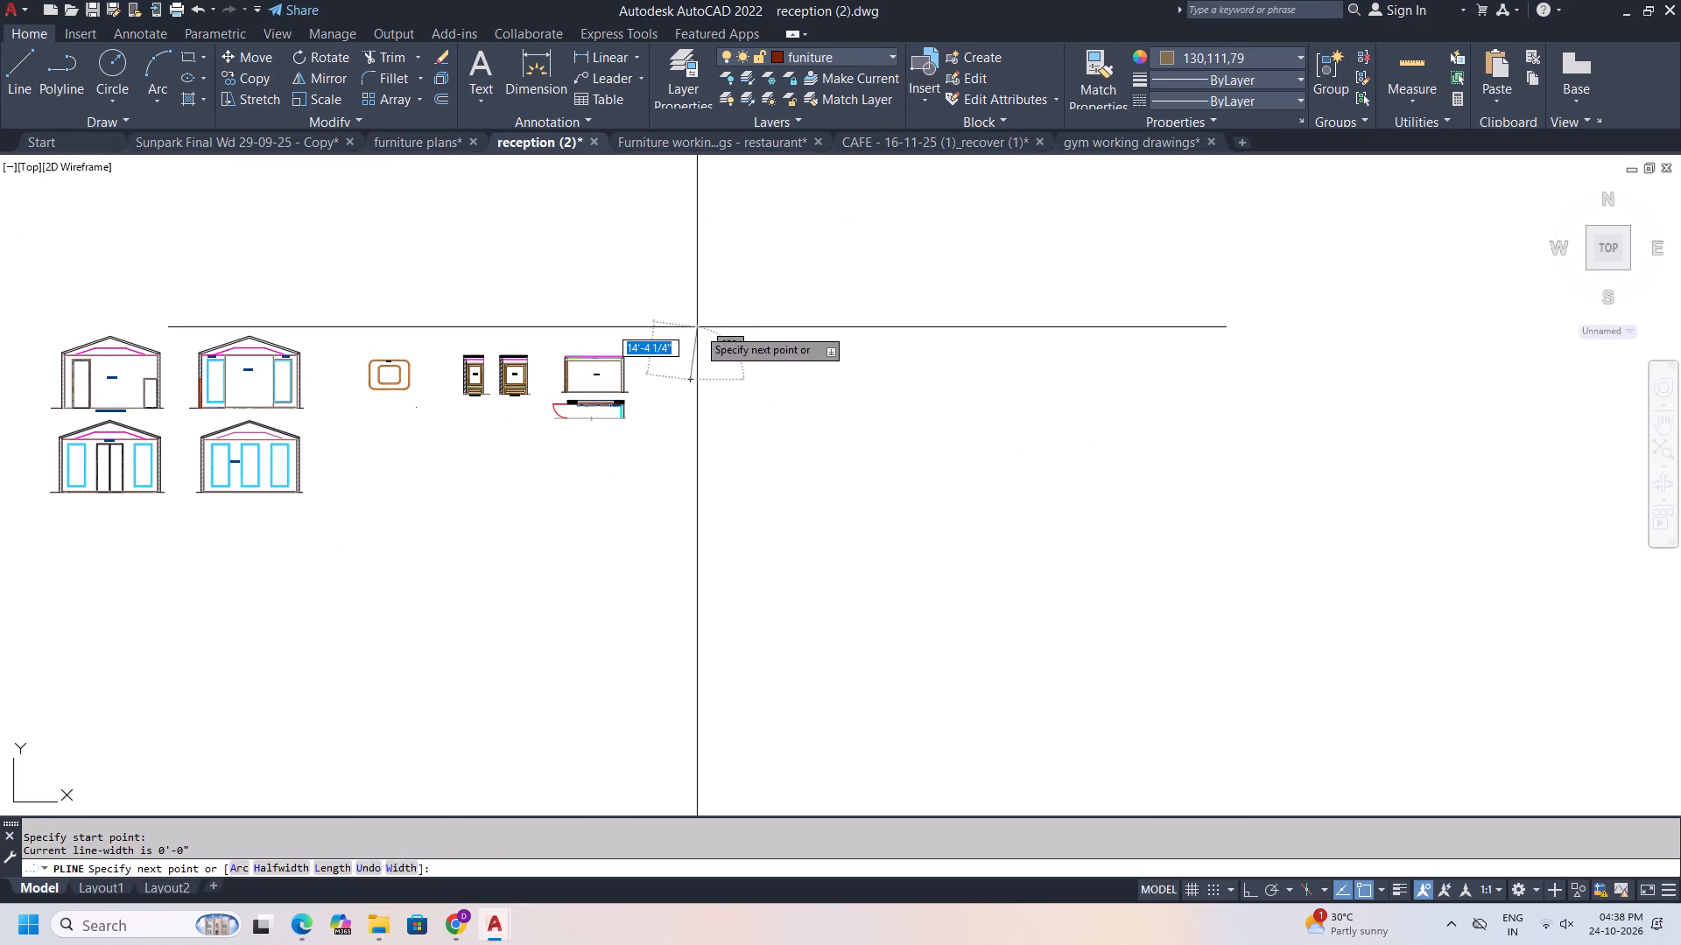
{"action": "left_click", "coordinate": [1258, 885]}
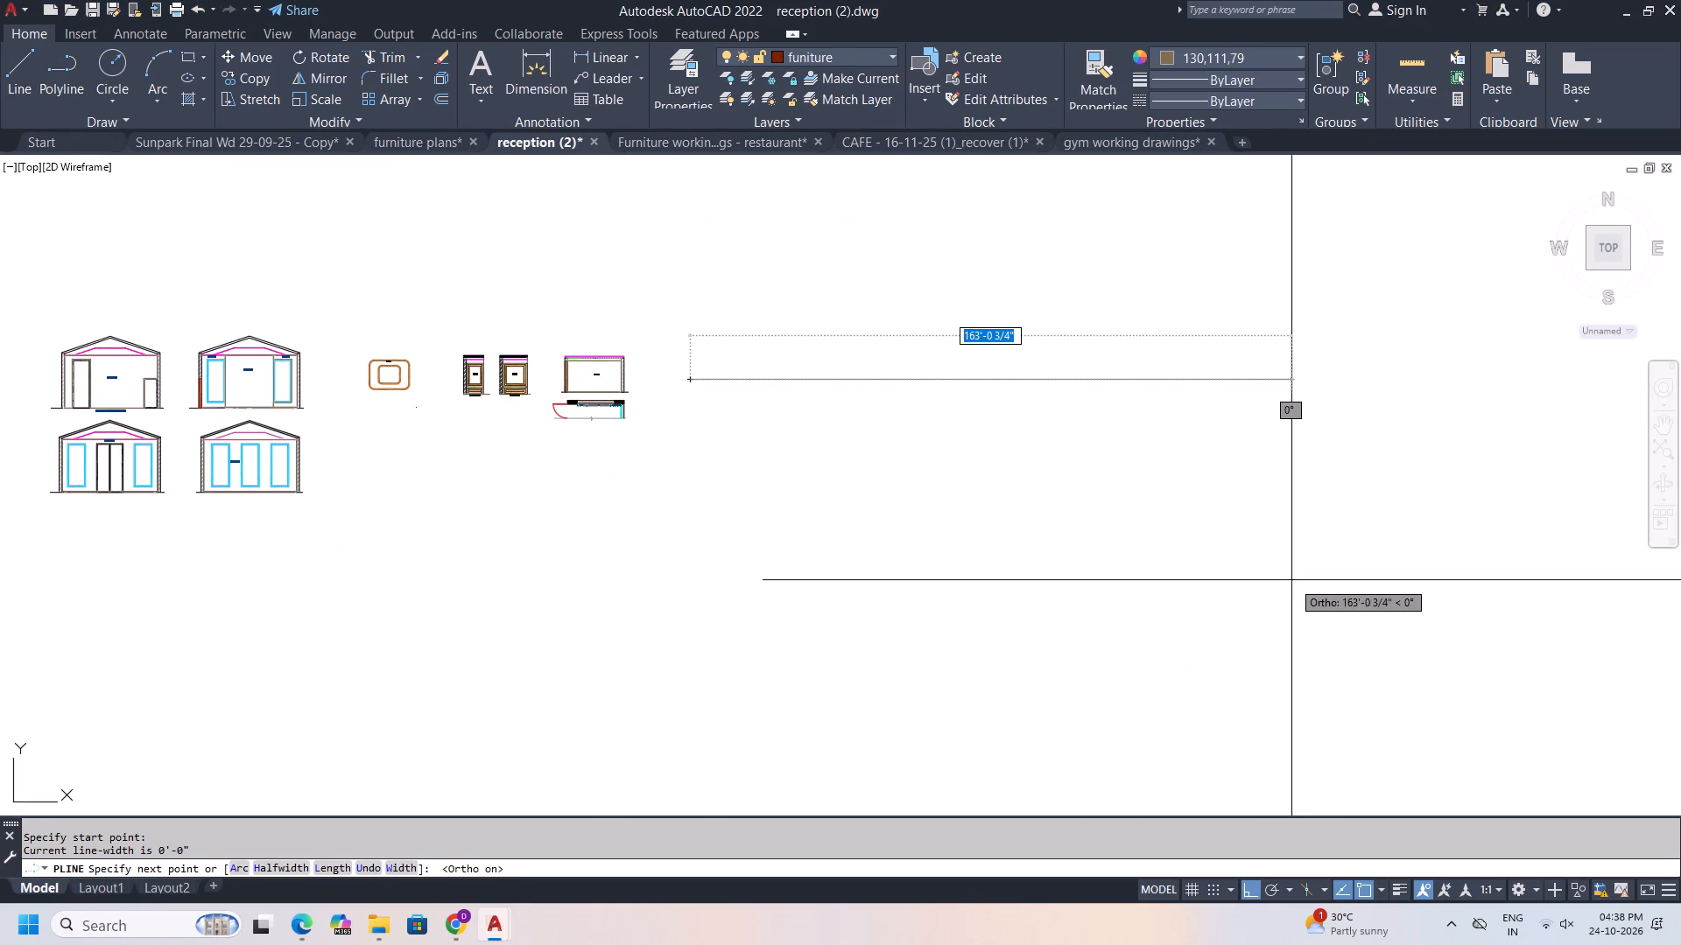
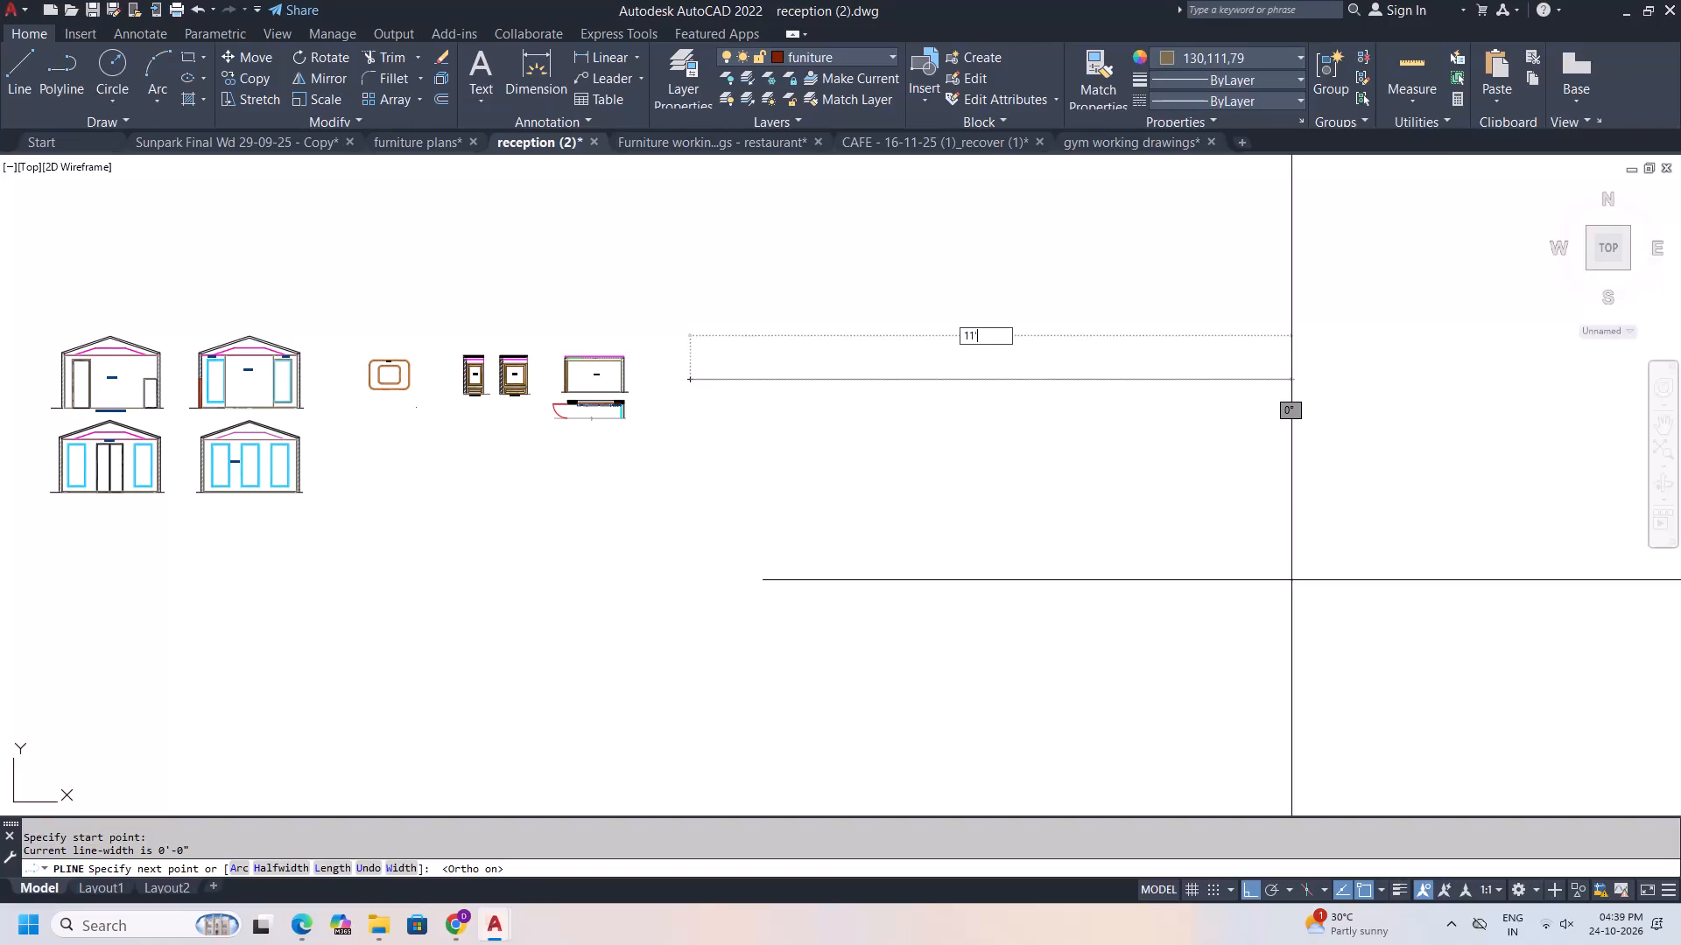
Complete the polyline as a closed rectangle 11'6" wide and 9'6" high, returning to its start point.
{"action": "key", "text": "6"}
{"action": "key", "text": "Return"}
{"action": "scroll", "coordinate": [722, 444], "scroll_direction": "up", "scroll_amount": 1}
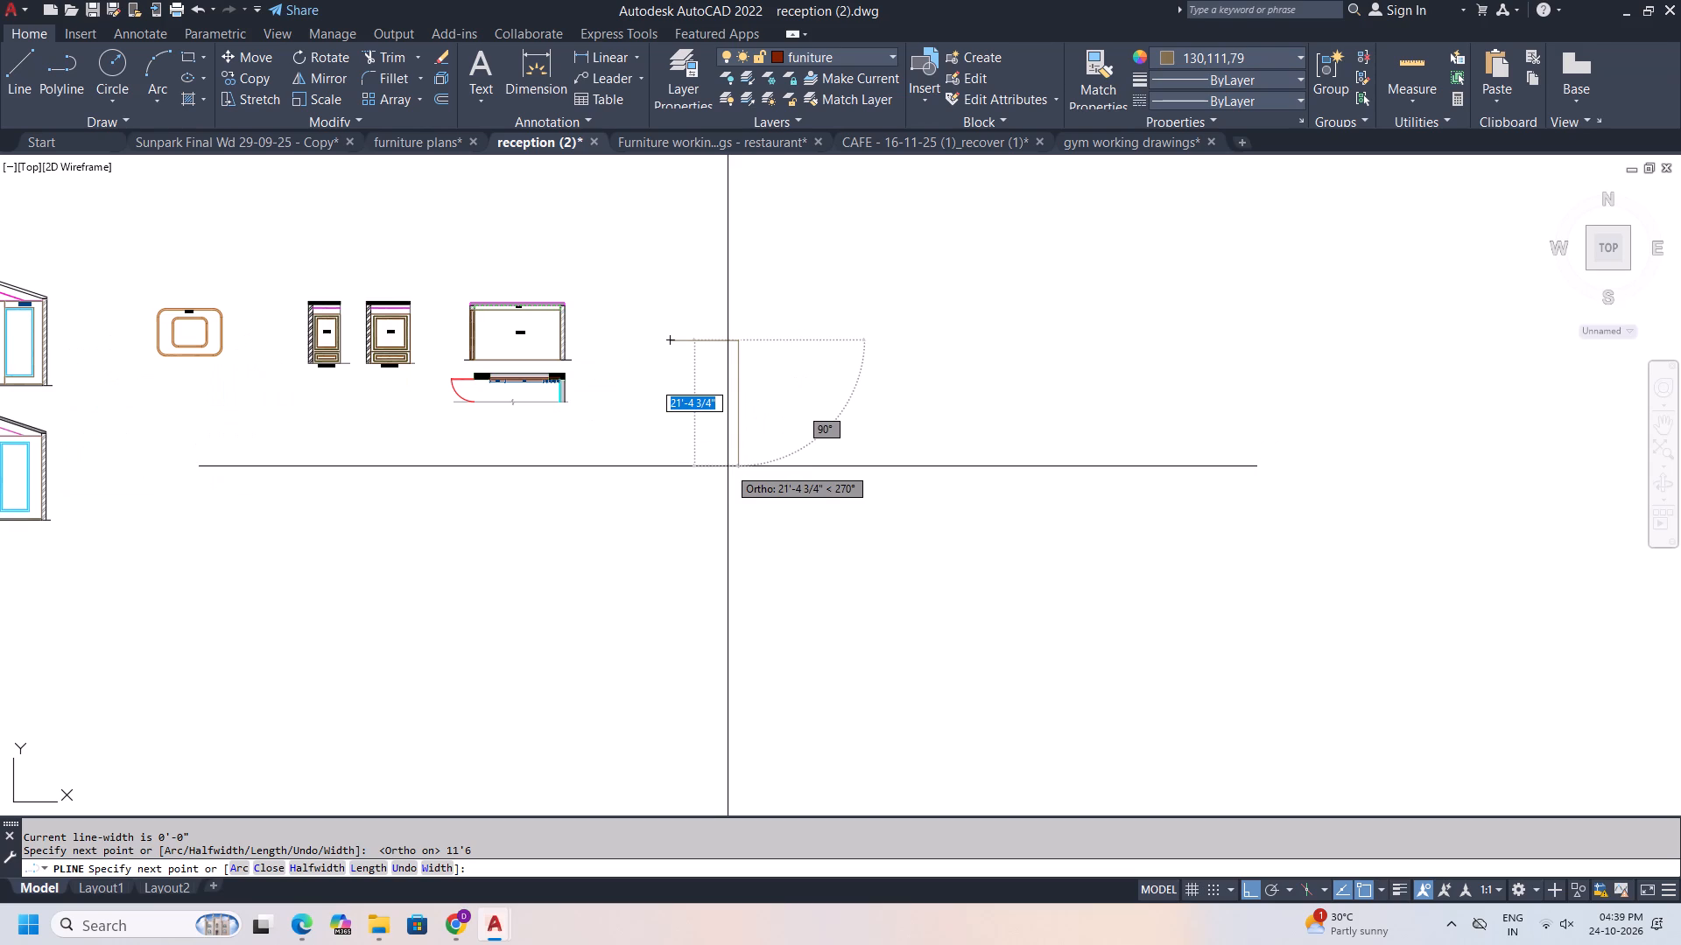
{"action": "type", "text": "9'"}
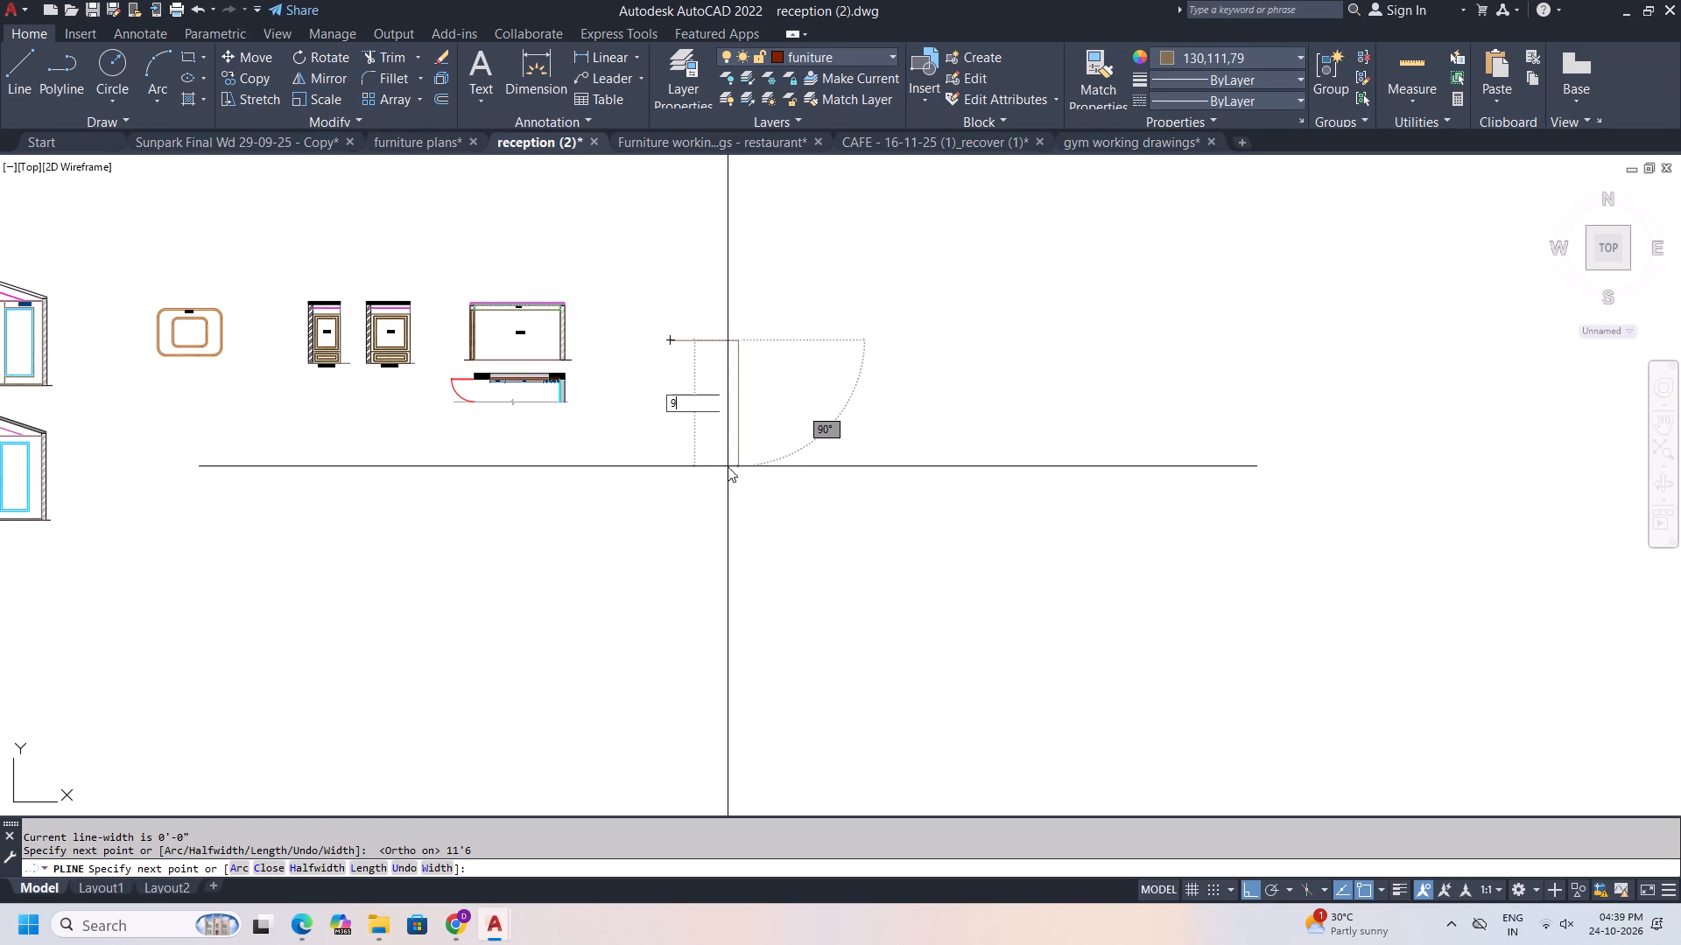
{"action": "key", "text": "6"}
{"action": "key", "text": "Return"}
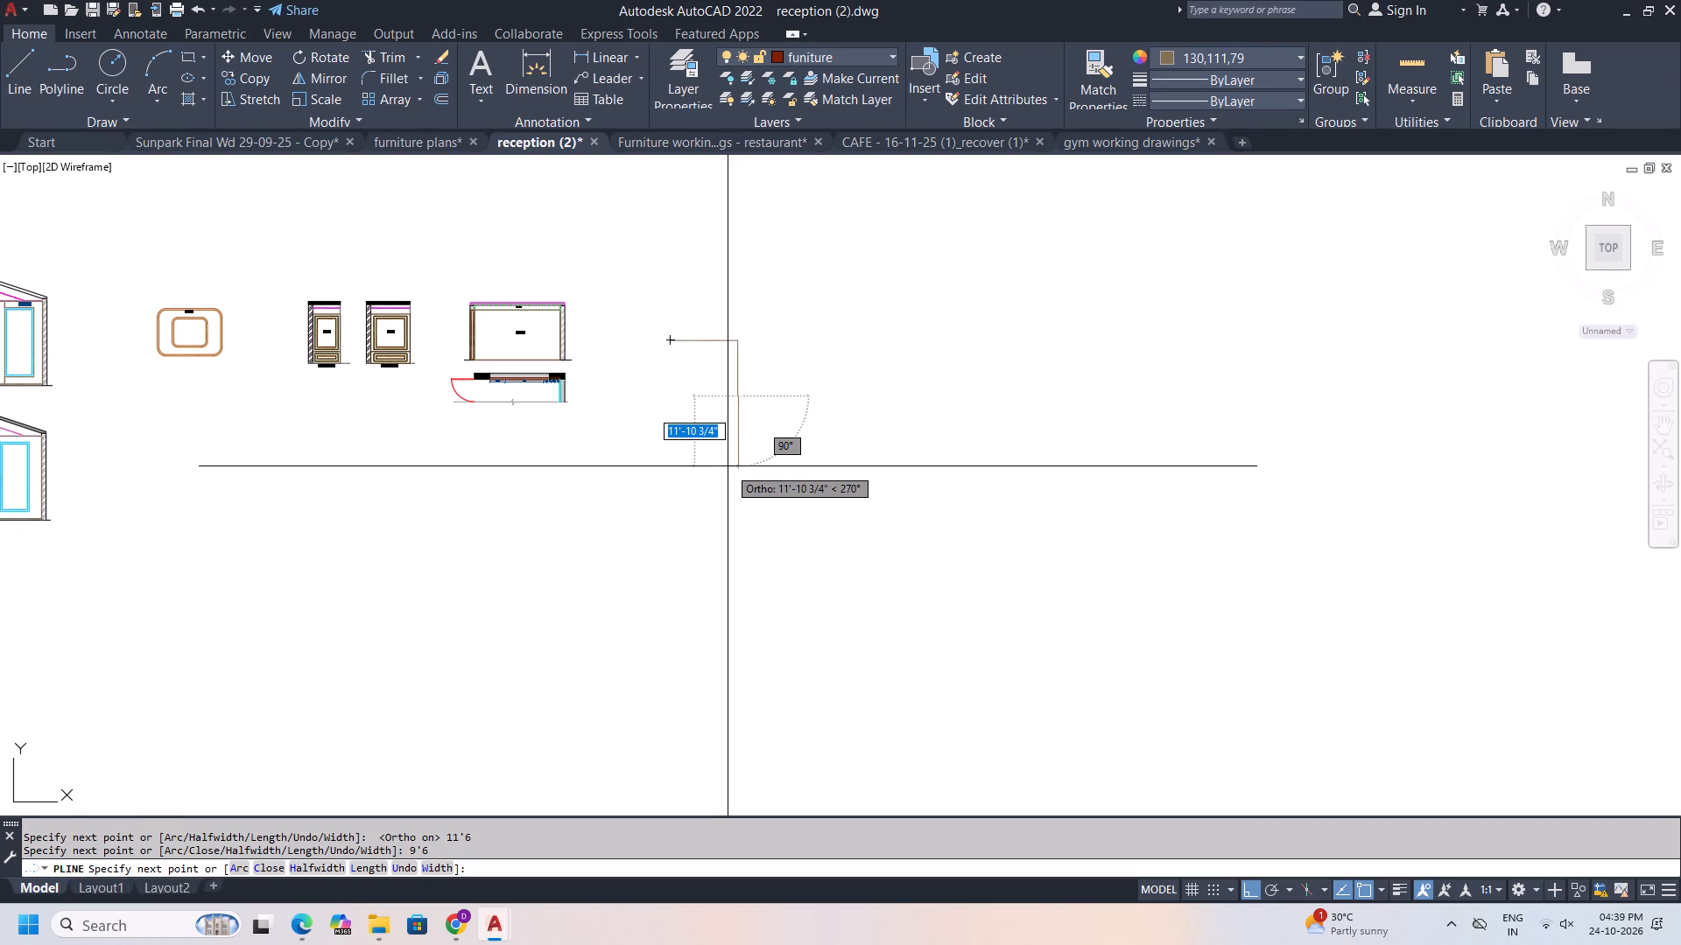
{"action": "scroll", "coordinate": [639, 399], "scroll_direction": "up", "scroll_amount": 2}
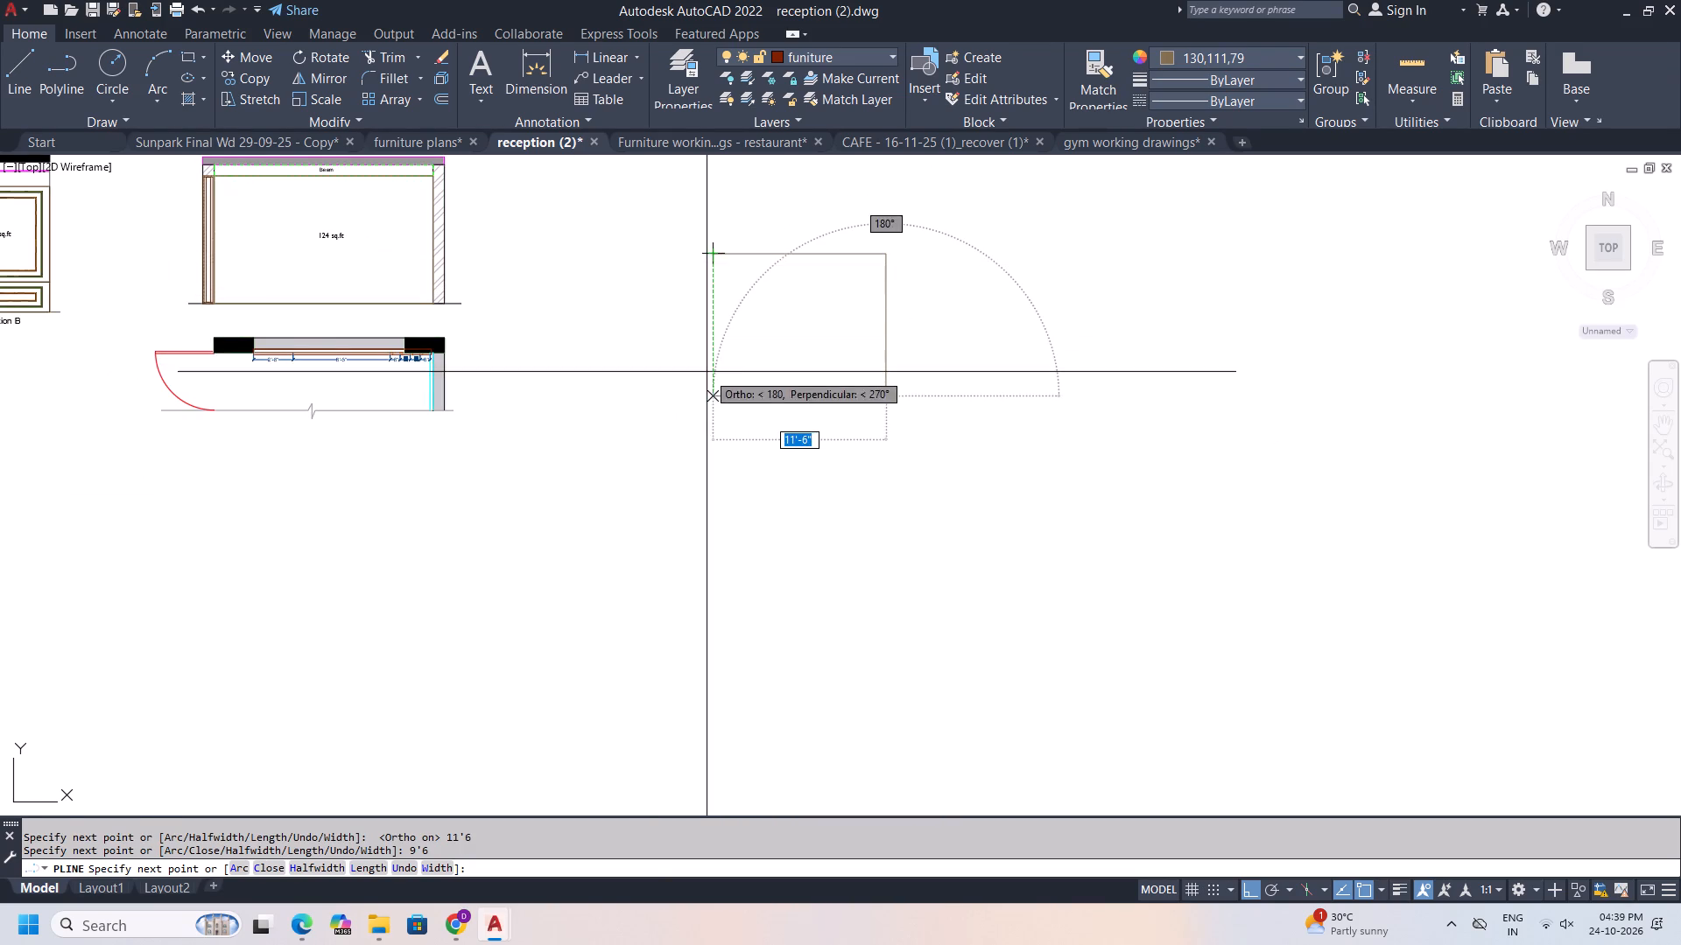
{"action": "left_click", "coordinate": [707, 372]}
{"action": "left_click", "coordinate": [719, 255]}
{"action": "key", "text": "Escape"}
Measure the area of the new rectangle with the Area command's Object option.
{"action": "left_click", "coordinate": [812, 251]}
{"action": "key", "text": "Escape"}
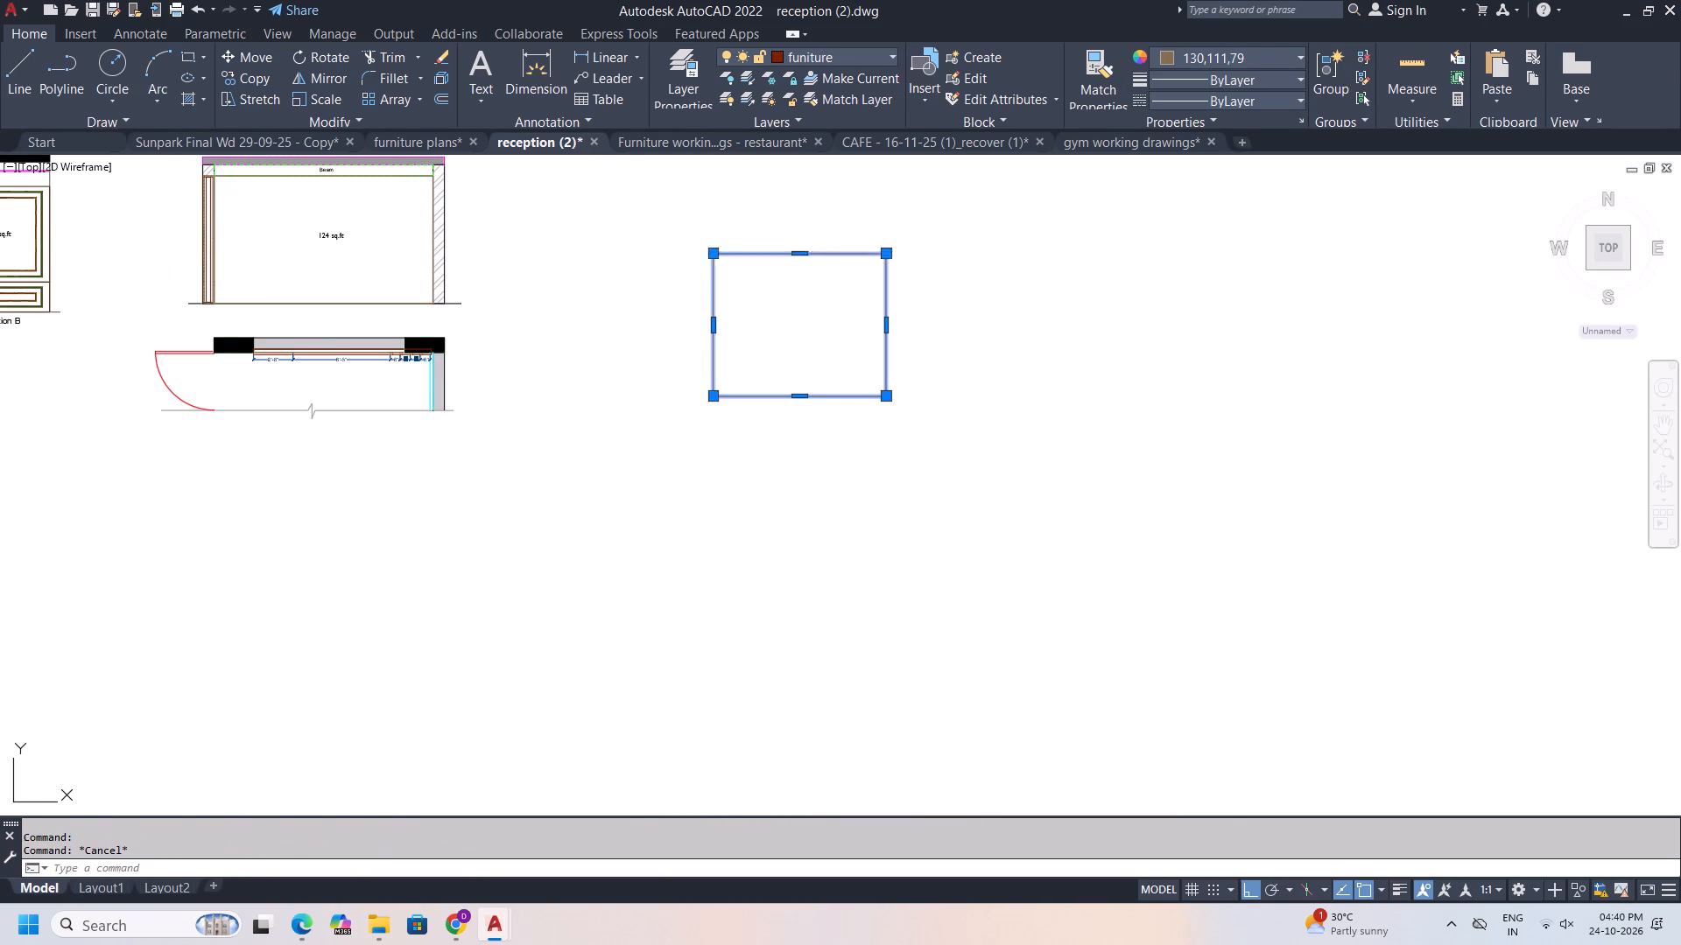
{"action": "scroll", "coordinate": [822, 317], "scroll_direction": "down", "scroll_amount": 3}
{"action": "left_click", "coordinate": [824, 297]}
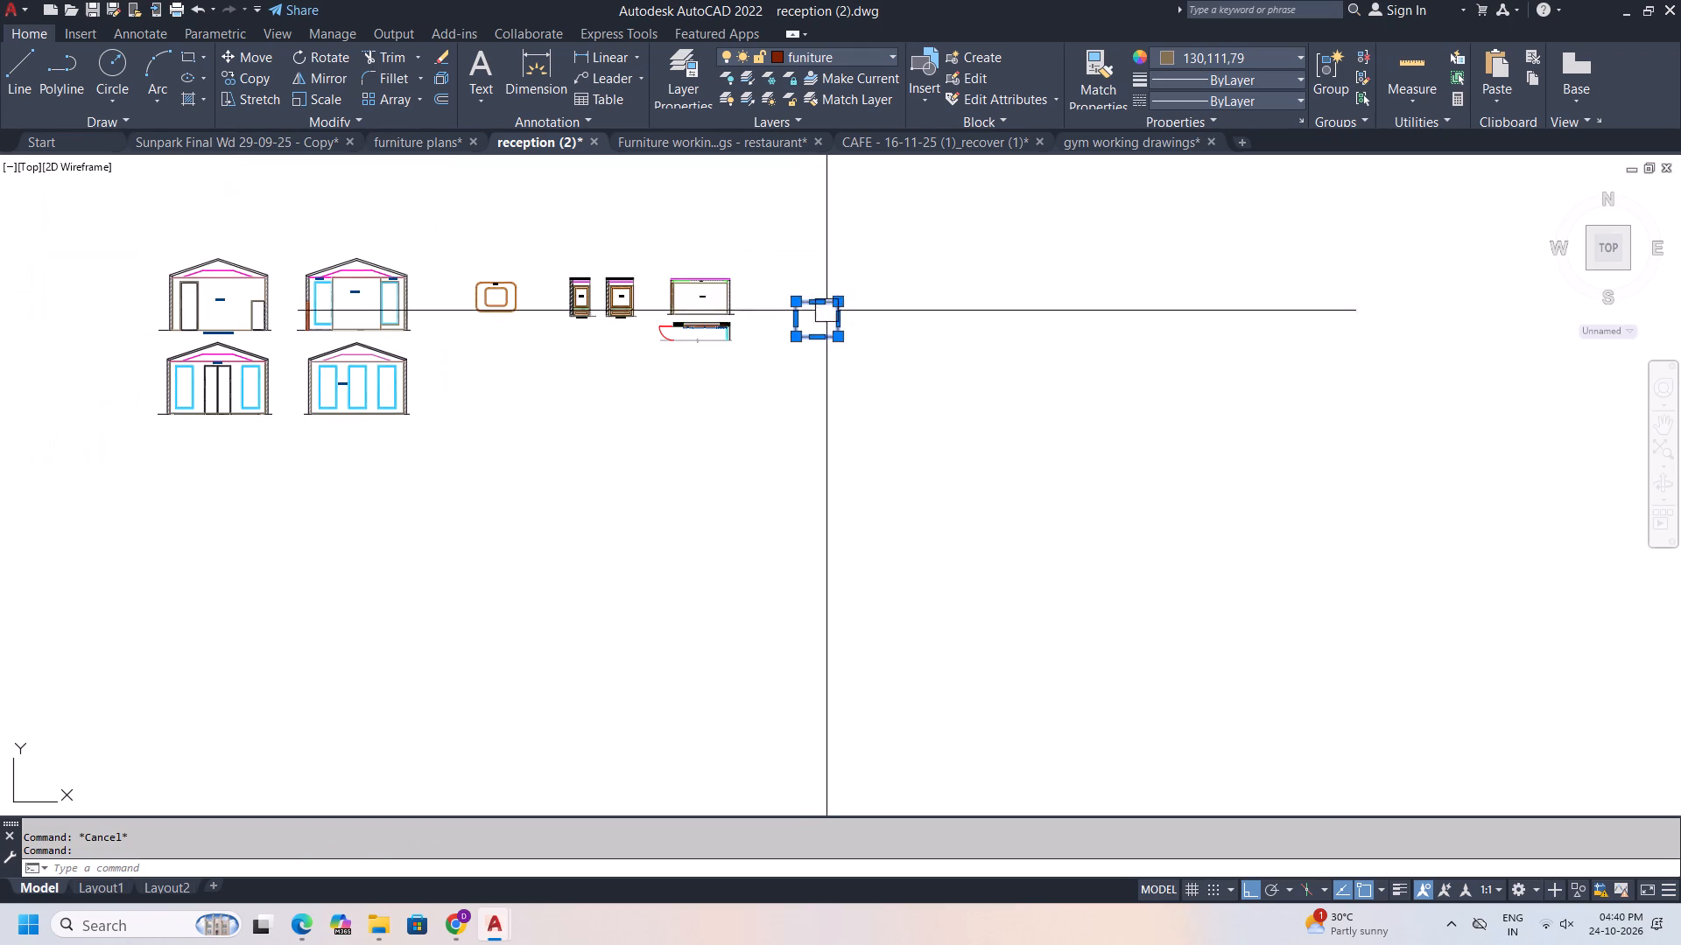
{"action": "scroll", "coordinate": [826, 312], "scroll_direction": "up", "scroll_amount": 3}
{"action": "key", "text": "Escape"}
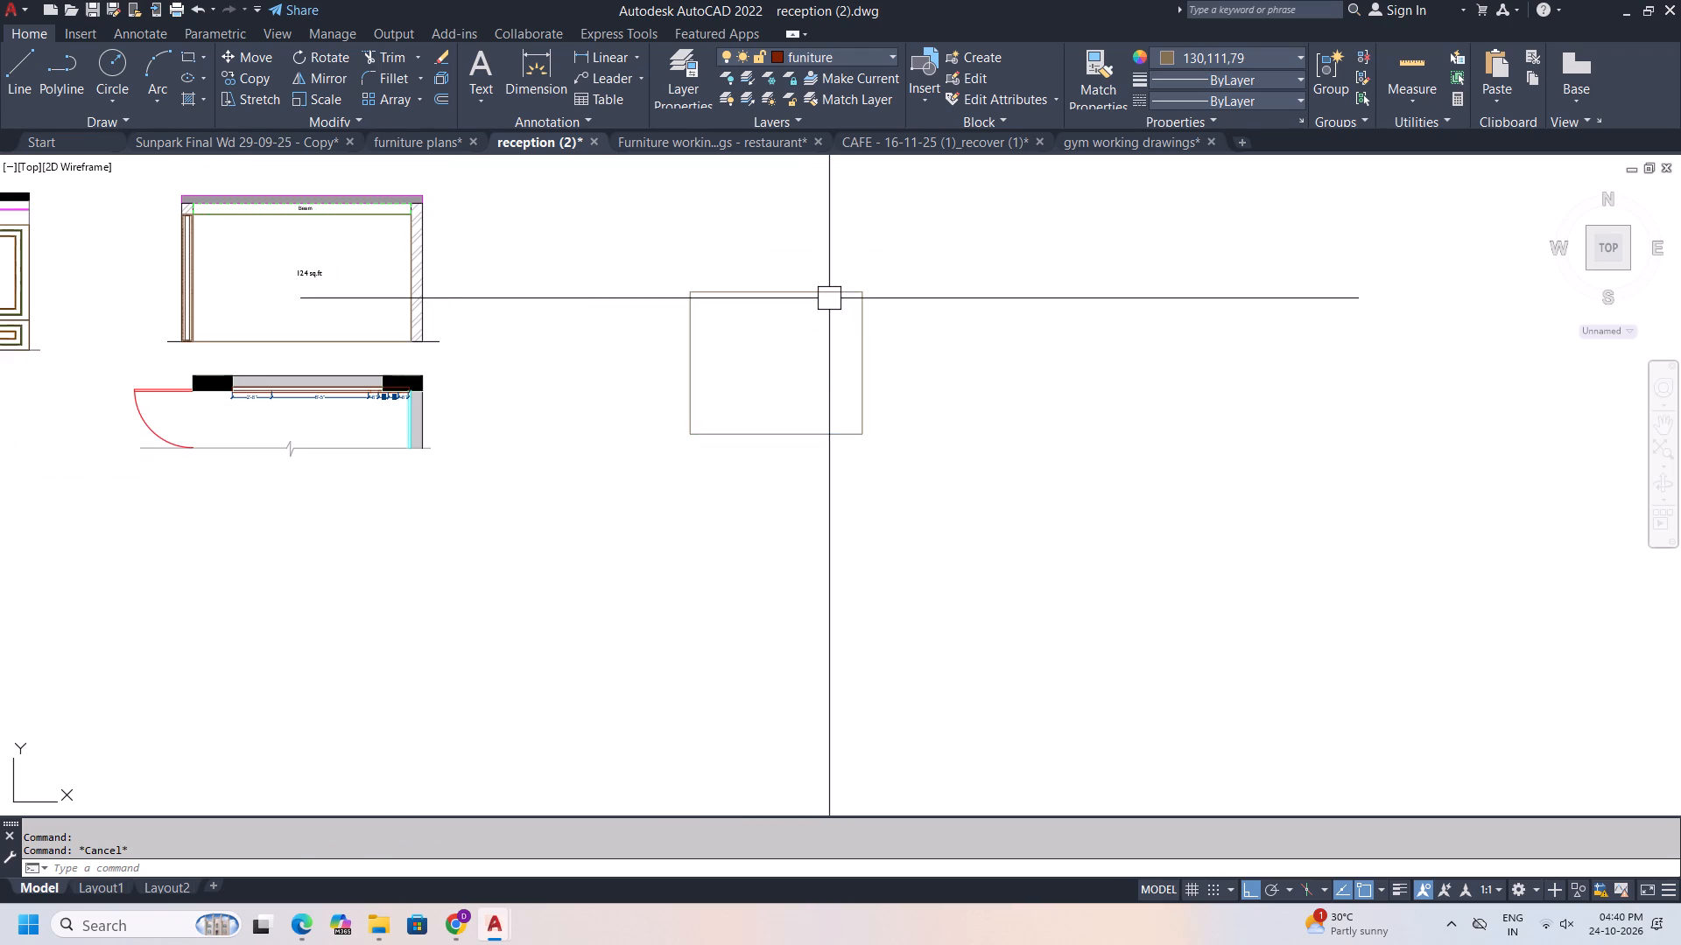
{"action": "type", "text": "area"}
{"action": "key", "text": "Return"}
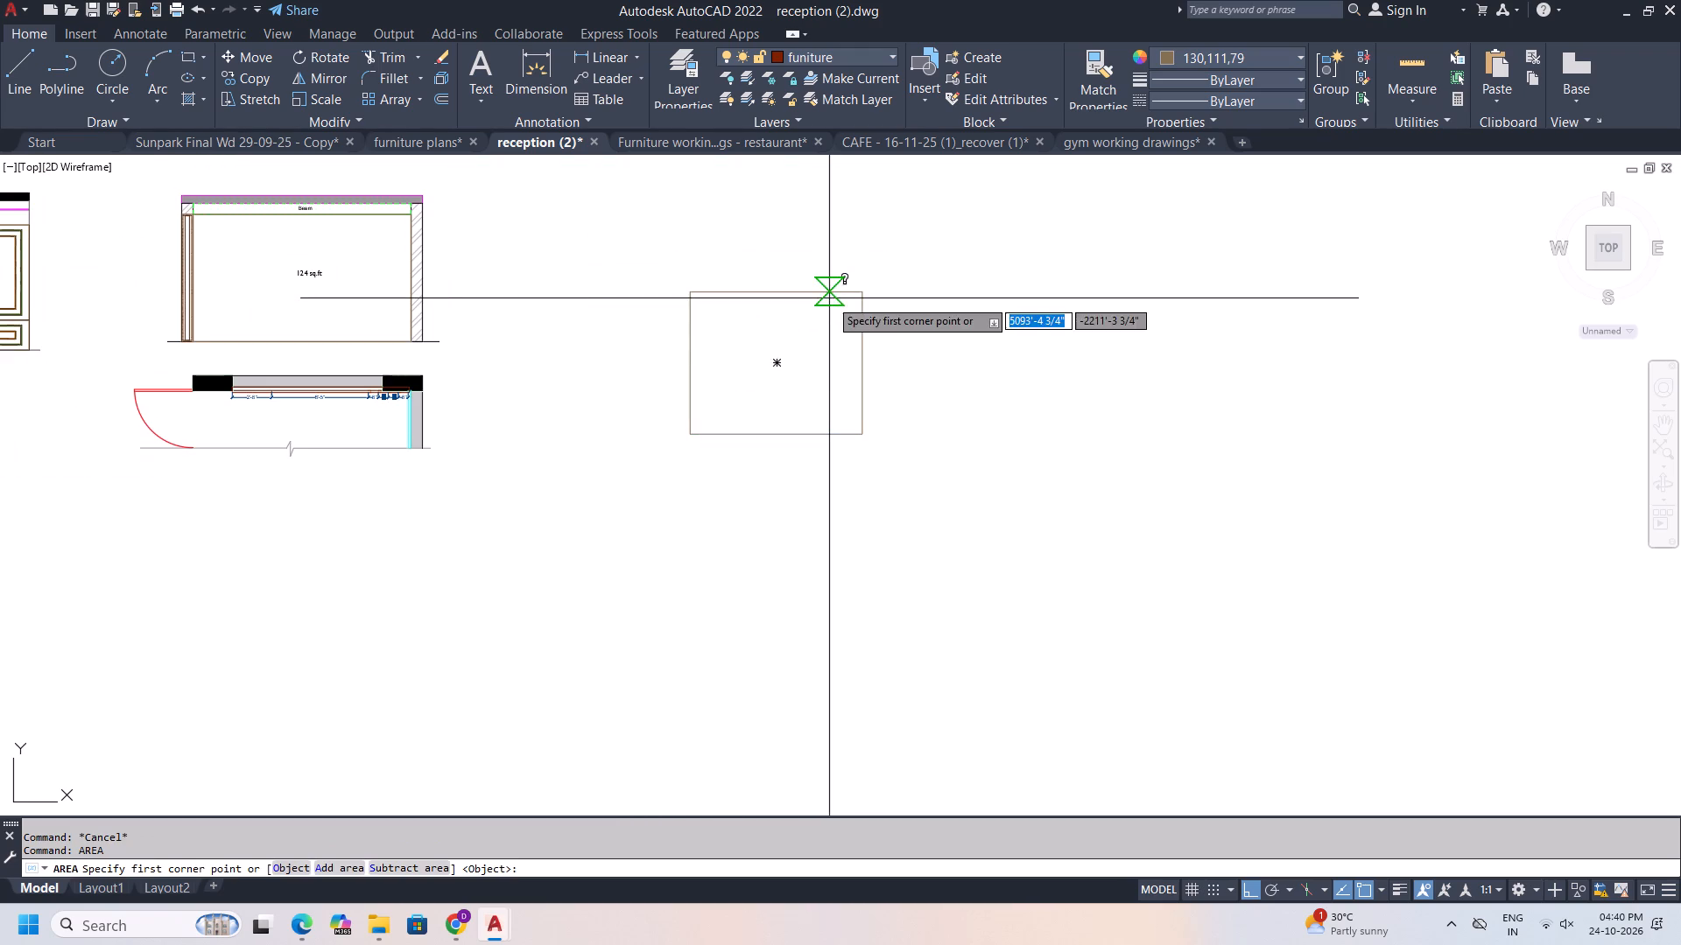
{"action": "scroll", "coordinate": [829, 298], "scroll_direction": "up", "scroll_amount": 1}
{"action": "key", "text": "space"}
{"action": "left_click", "coordinate": [854, 283]}
{"action": "key", "text": "space"}
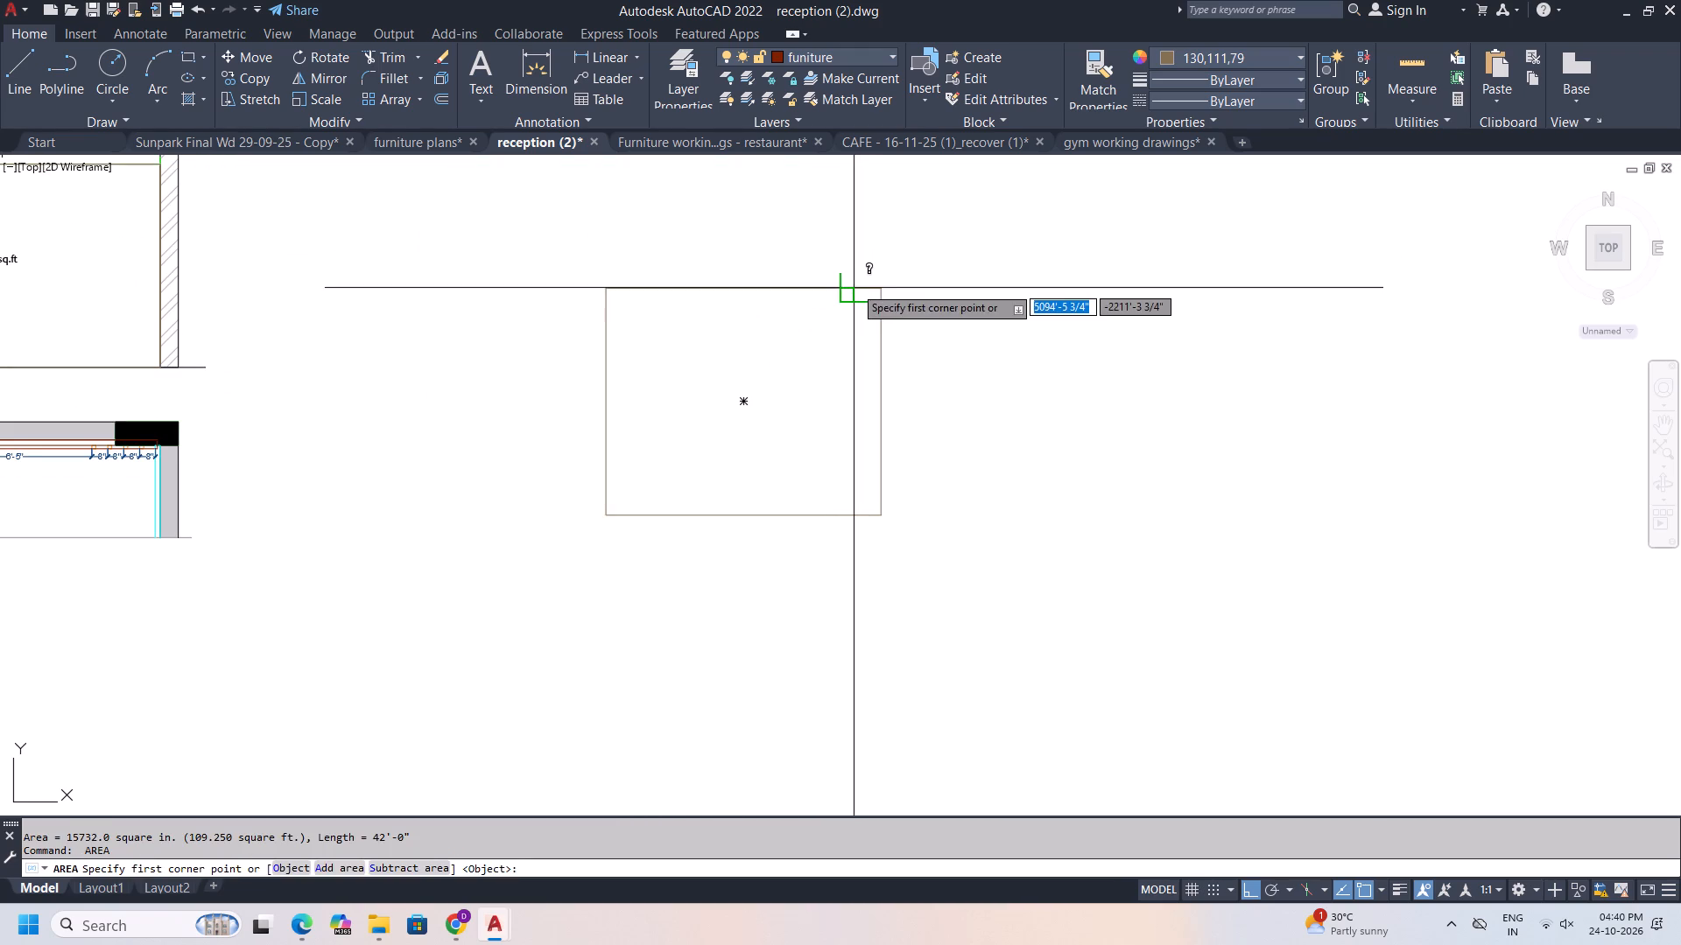
{"action": "key", "text": "Escape"}
{"action": "key", "text": "Escape"}
List the rectangle's properties to read its area, and close the report window.
{"action": "type", "text": "list"}
{"action": "key", "text": "Return"}
{"action": "left_click", "coordinate": [861, 287]}
{"action": "key", "text": "Return"}
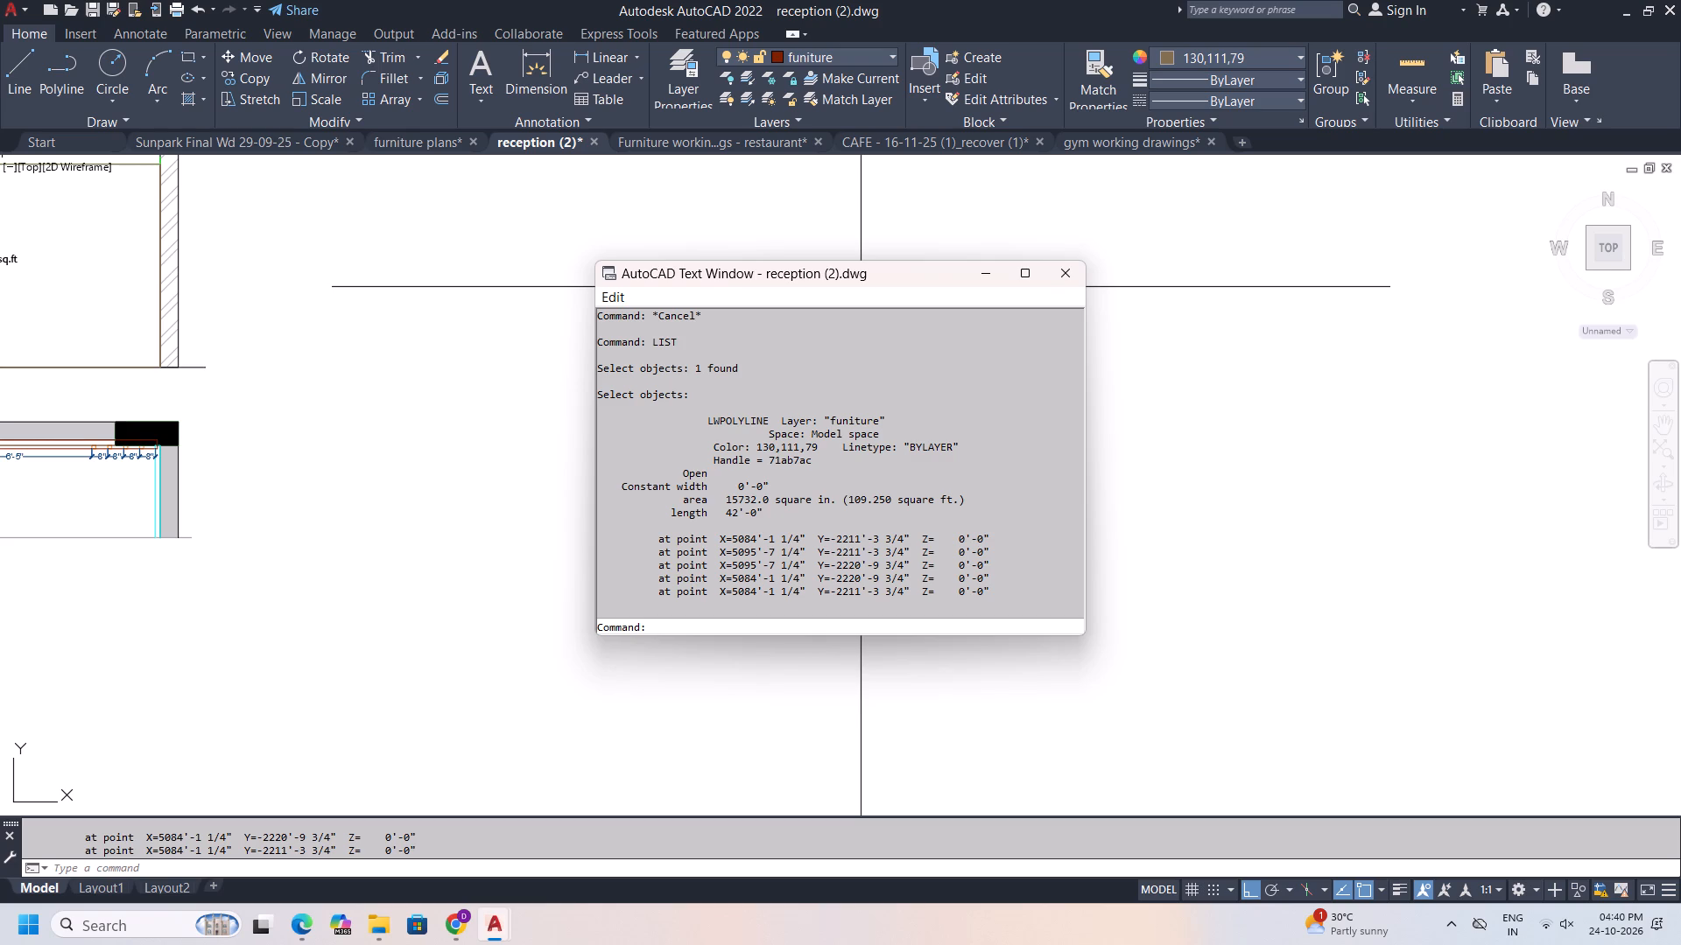
{"action": "left_click", "coordinate": [1076, 265]}
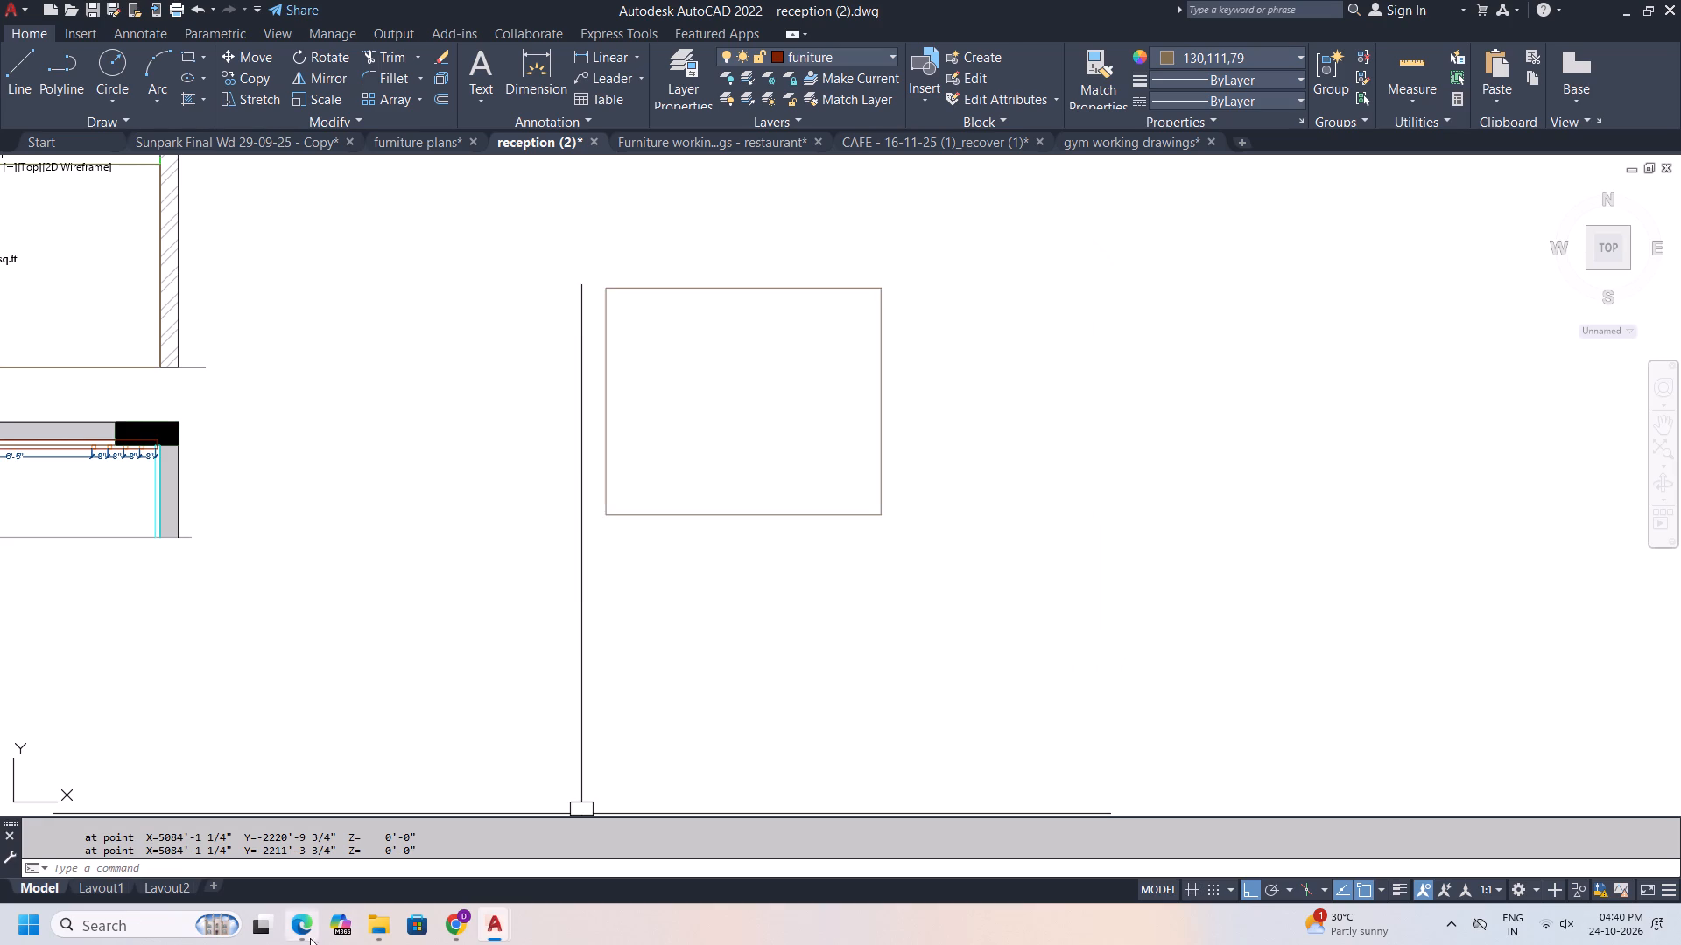
Switch to the Google Keep note in Chrome and add "109.250 sq.ft" after "Curtains - Quantity -", followed by a new line.
{"action": "left_click", "coordinate": [470, 923]}
{"action": "scroll", "coordinate": [1226, 583], "scroll_direction": "up", "scroll_amount": 5}
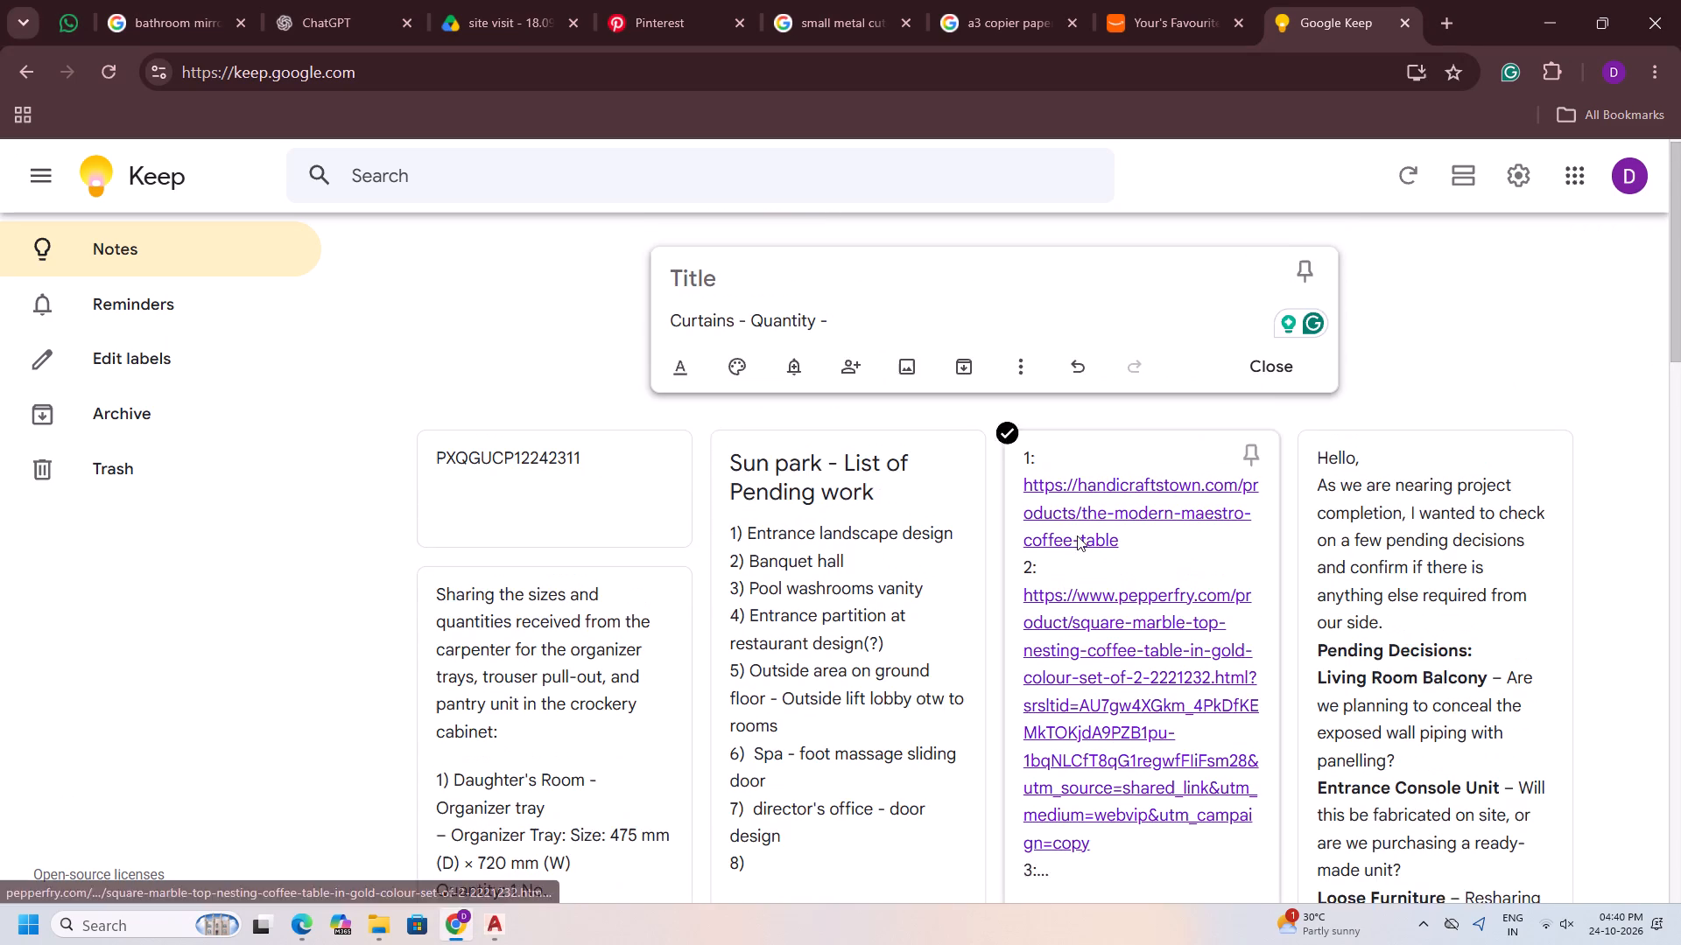
{"action": "scroll", "coordinate": [1077, 535], "scroll_direction": "up", "scroll_amount": 4}
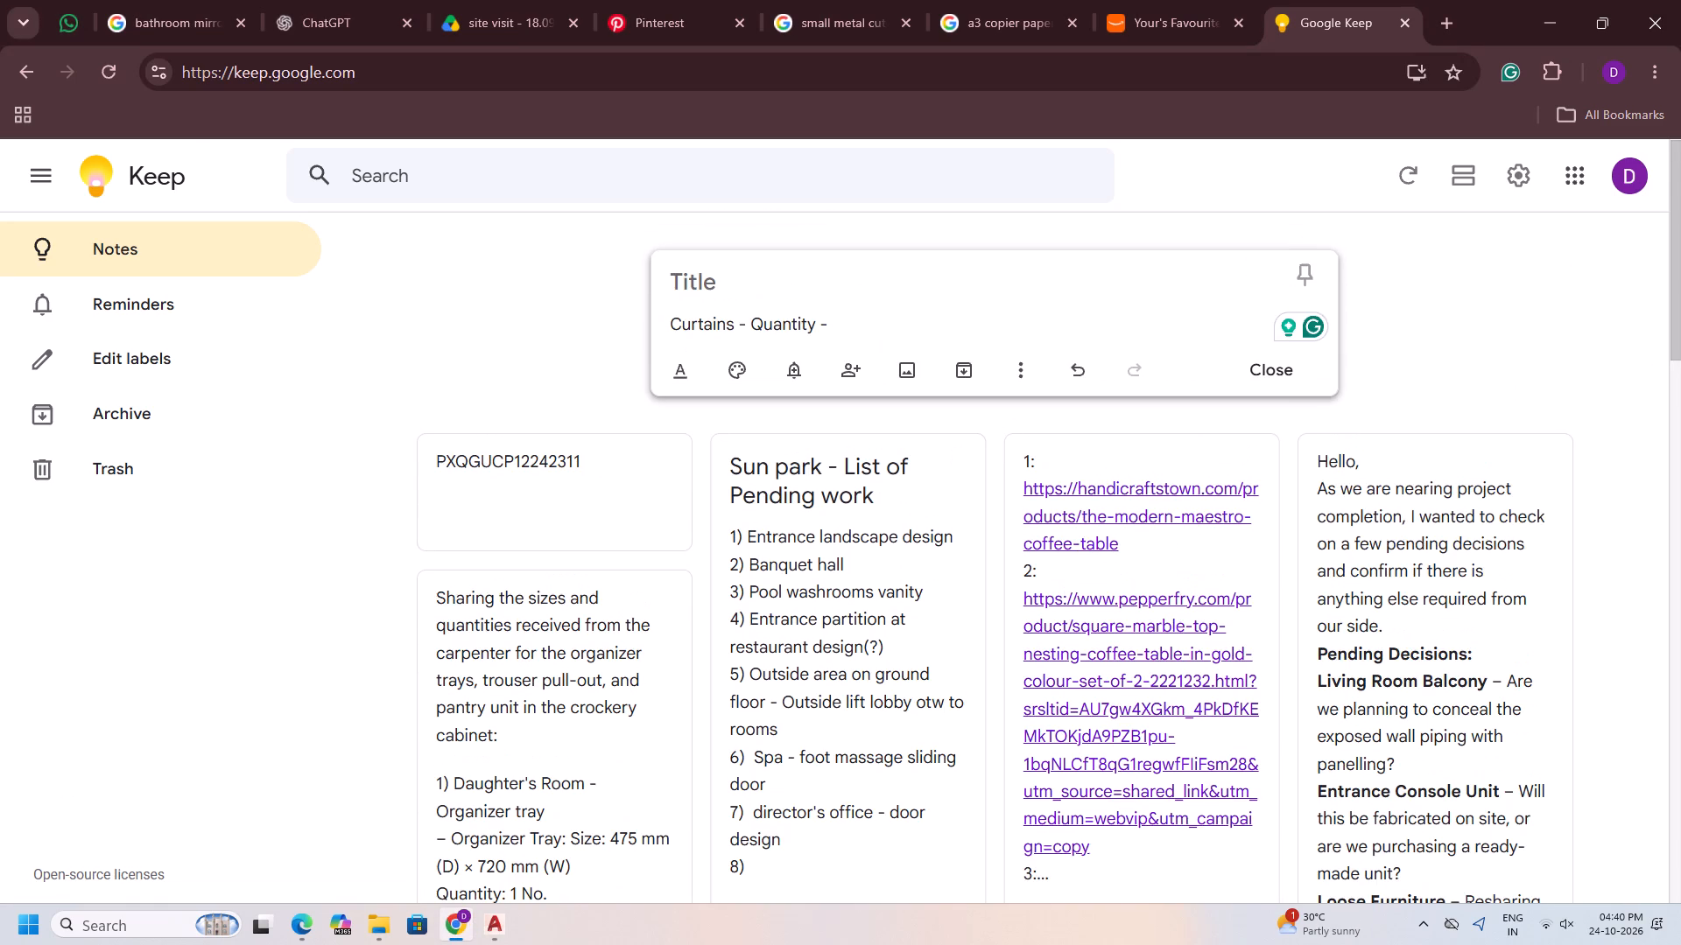
{"action": "type", "text": "109"}
{"action": "type", "text": ".259"}
{"action": "key", "text": "BackSpace"}
{"action": "type", "text": "0 sq.ft"}
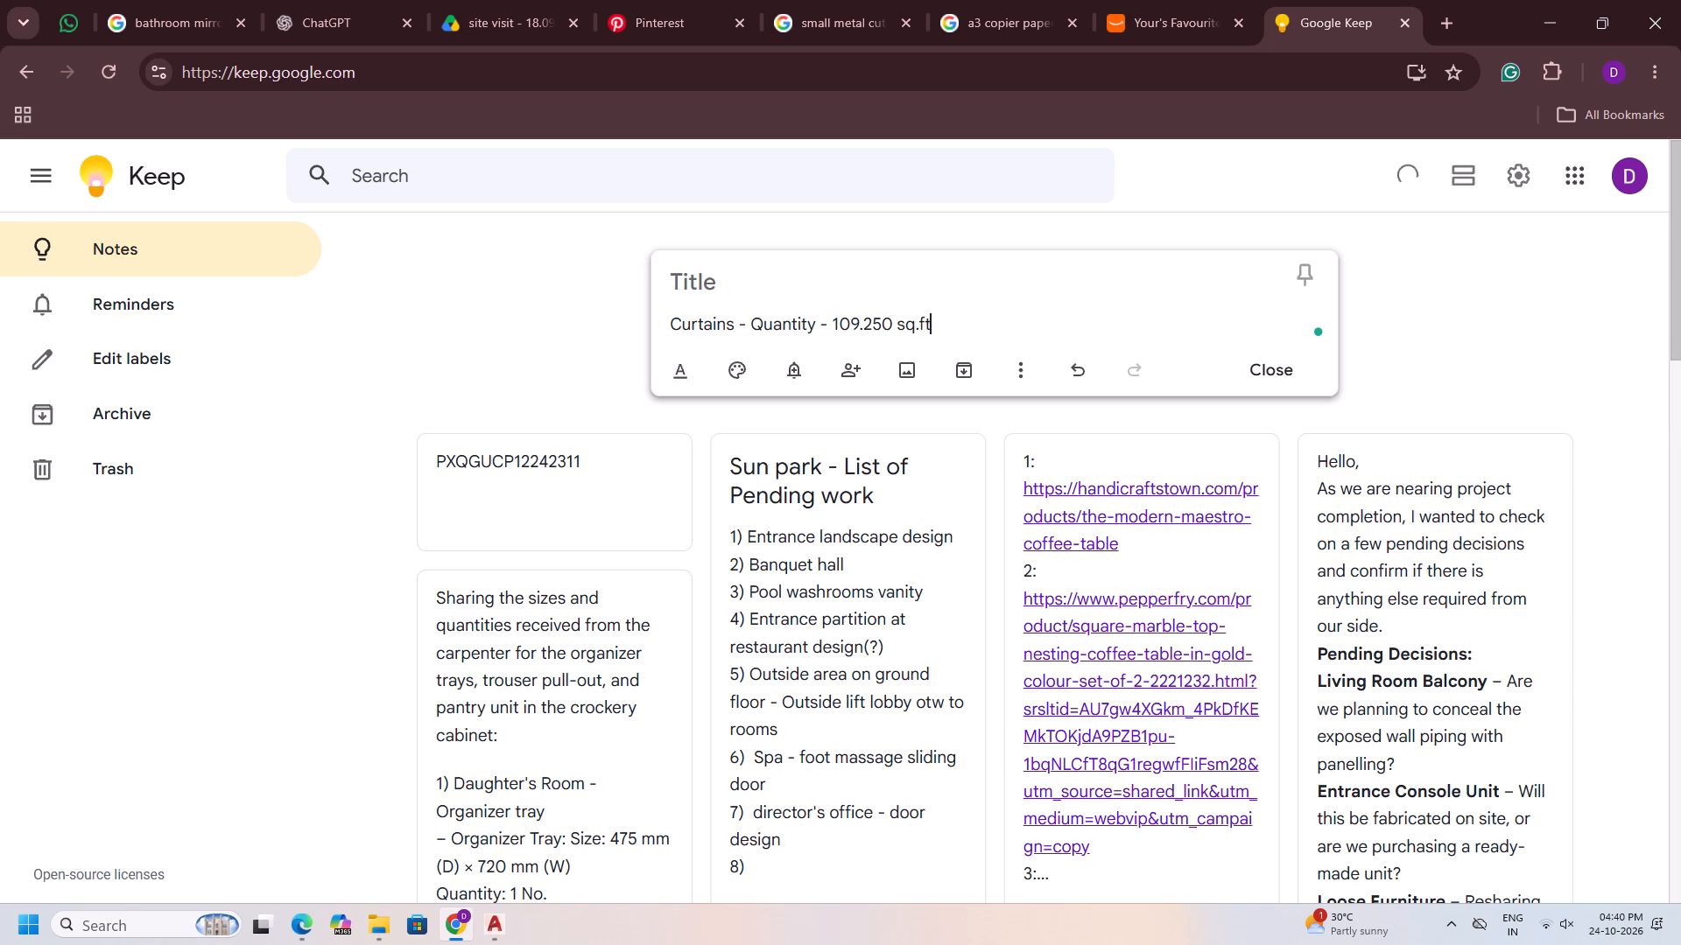
{"action": "key", "text": "Return"}
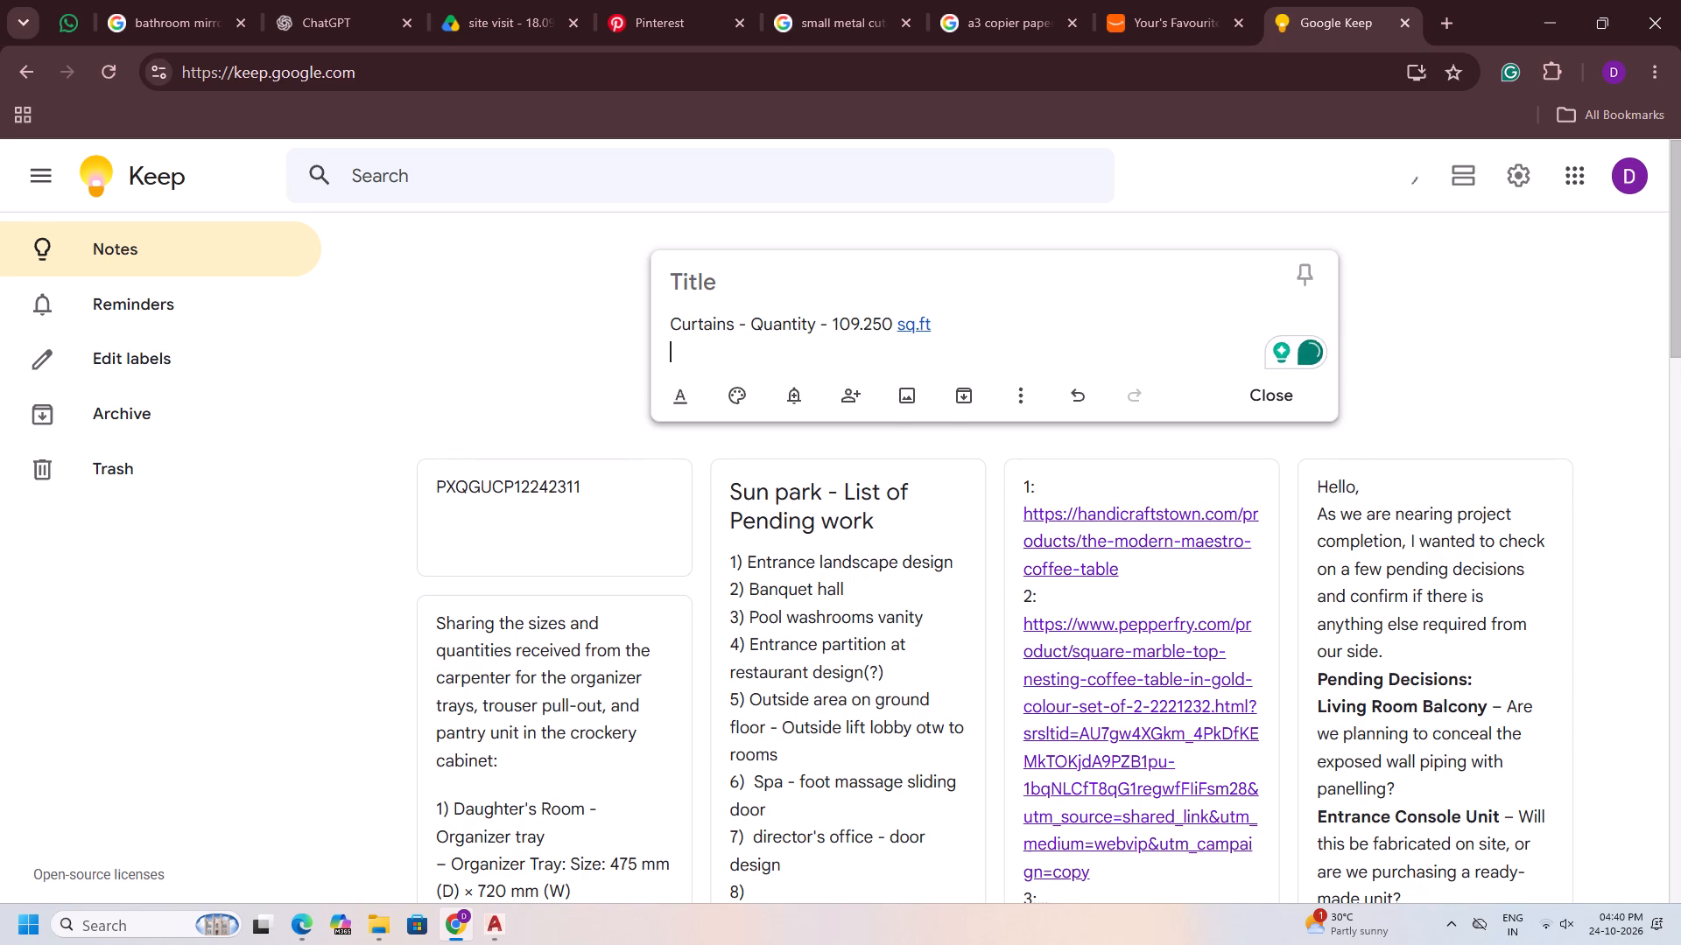
Reword the note line as "rooms Curtains - Quantity for single room - 109.250 sq.ft" and add another line below it.
{"action": "left_click_drag", "start_coordinate": [665, 330], "coordinate": [673, 325]}
{"action": "type", "text": "rooms"}
{"action": "key", "text": "space"}
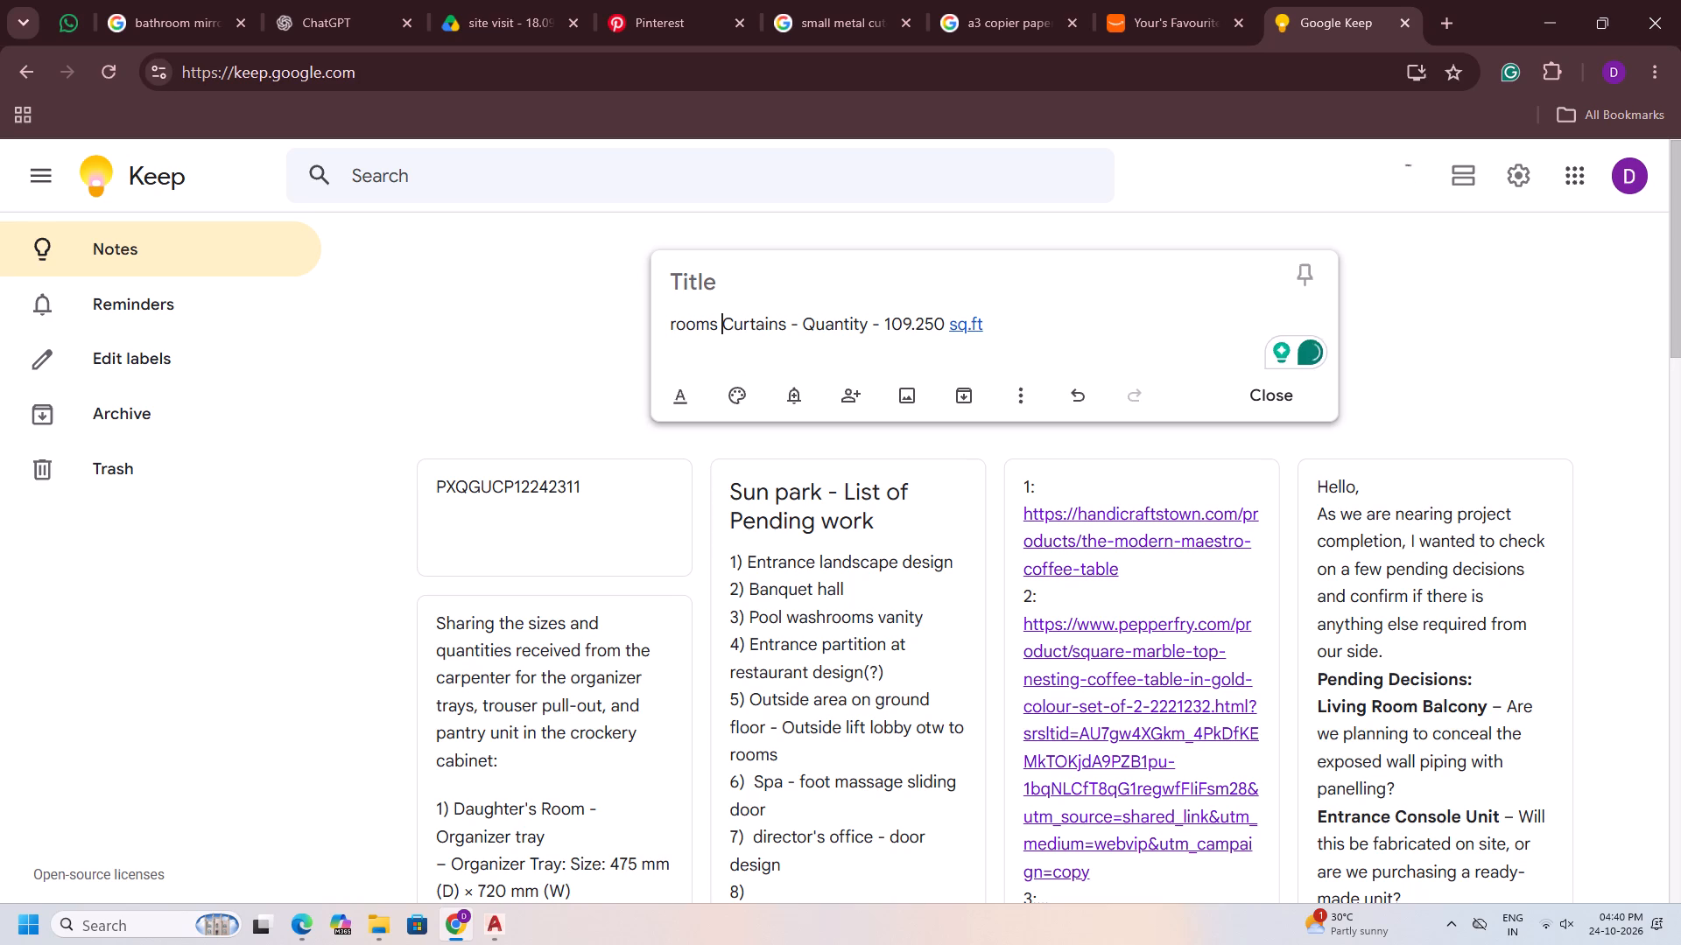
{"action": "left_click", "coordinate": [865, 327]}
{"action": "key", "text": "space"}
{"action": "type", "text": "for sing"}
{"action": "key", "text": "BackSpace"}
{"action": "type", "text": "g;"}
{"action": "key", "text": "BackSpace"}
{"action": "type", "text": "le room"}
{"action": "left_click", "coordinate": [1194, 336]}
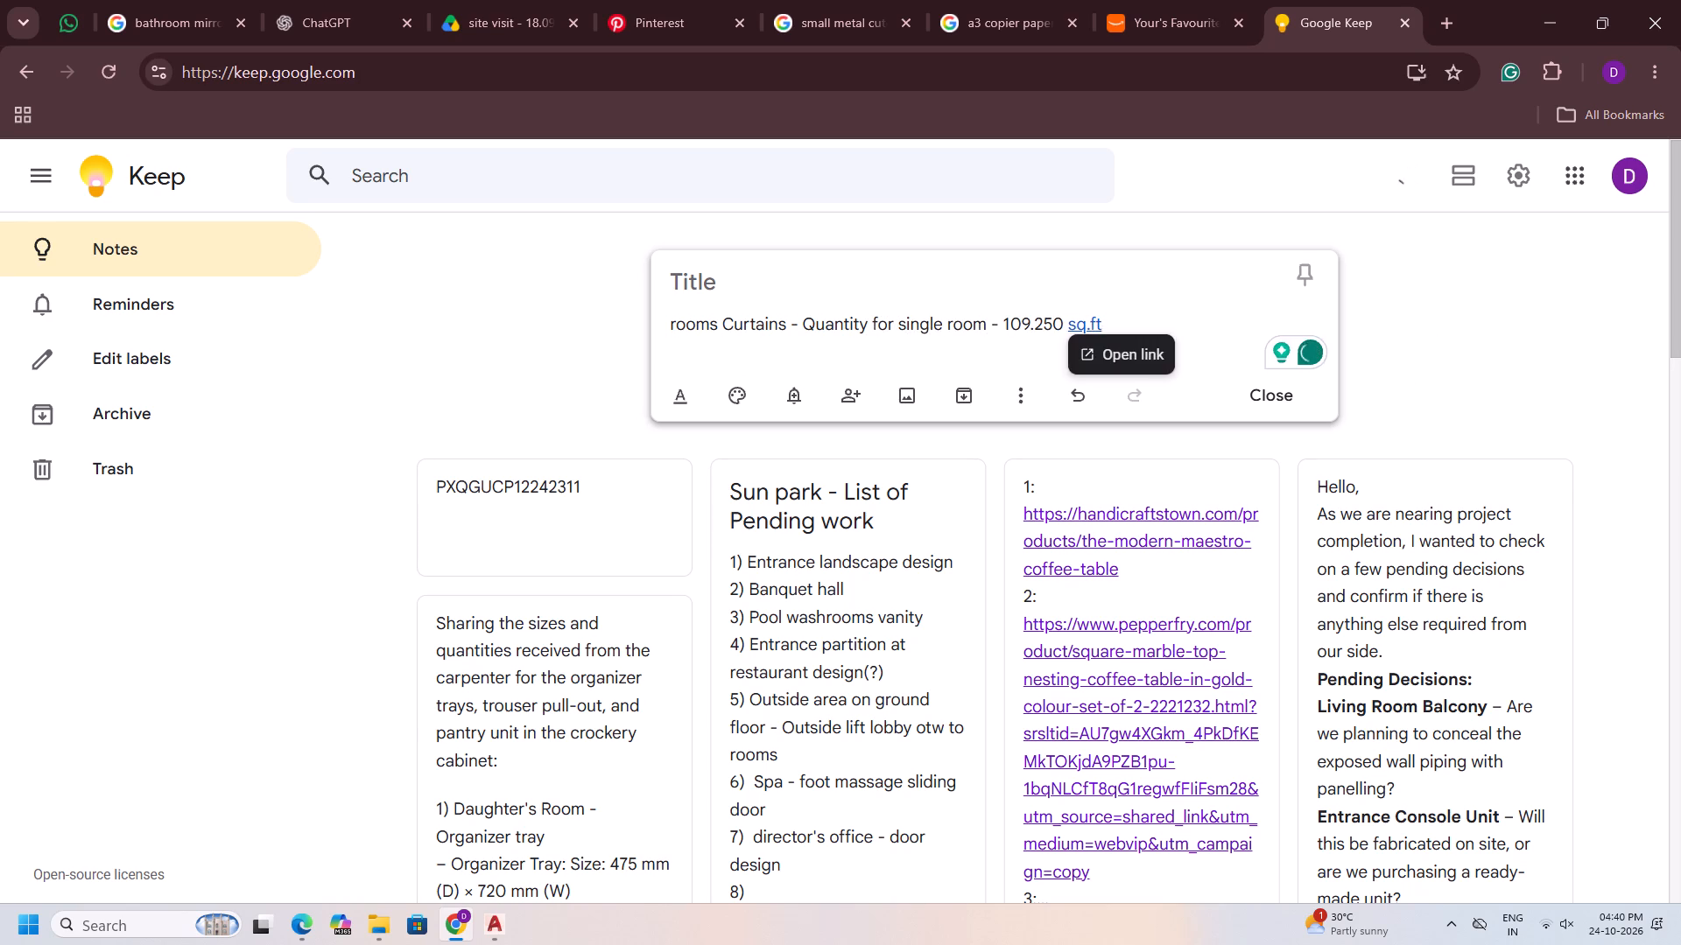
{"action": "key", "text": "Return"}
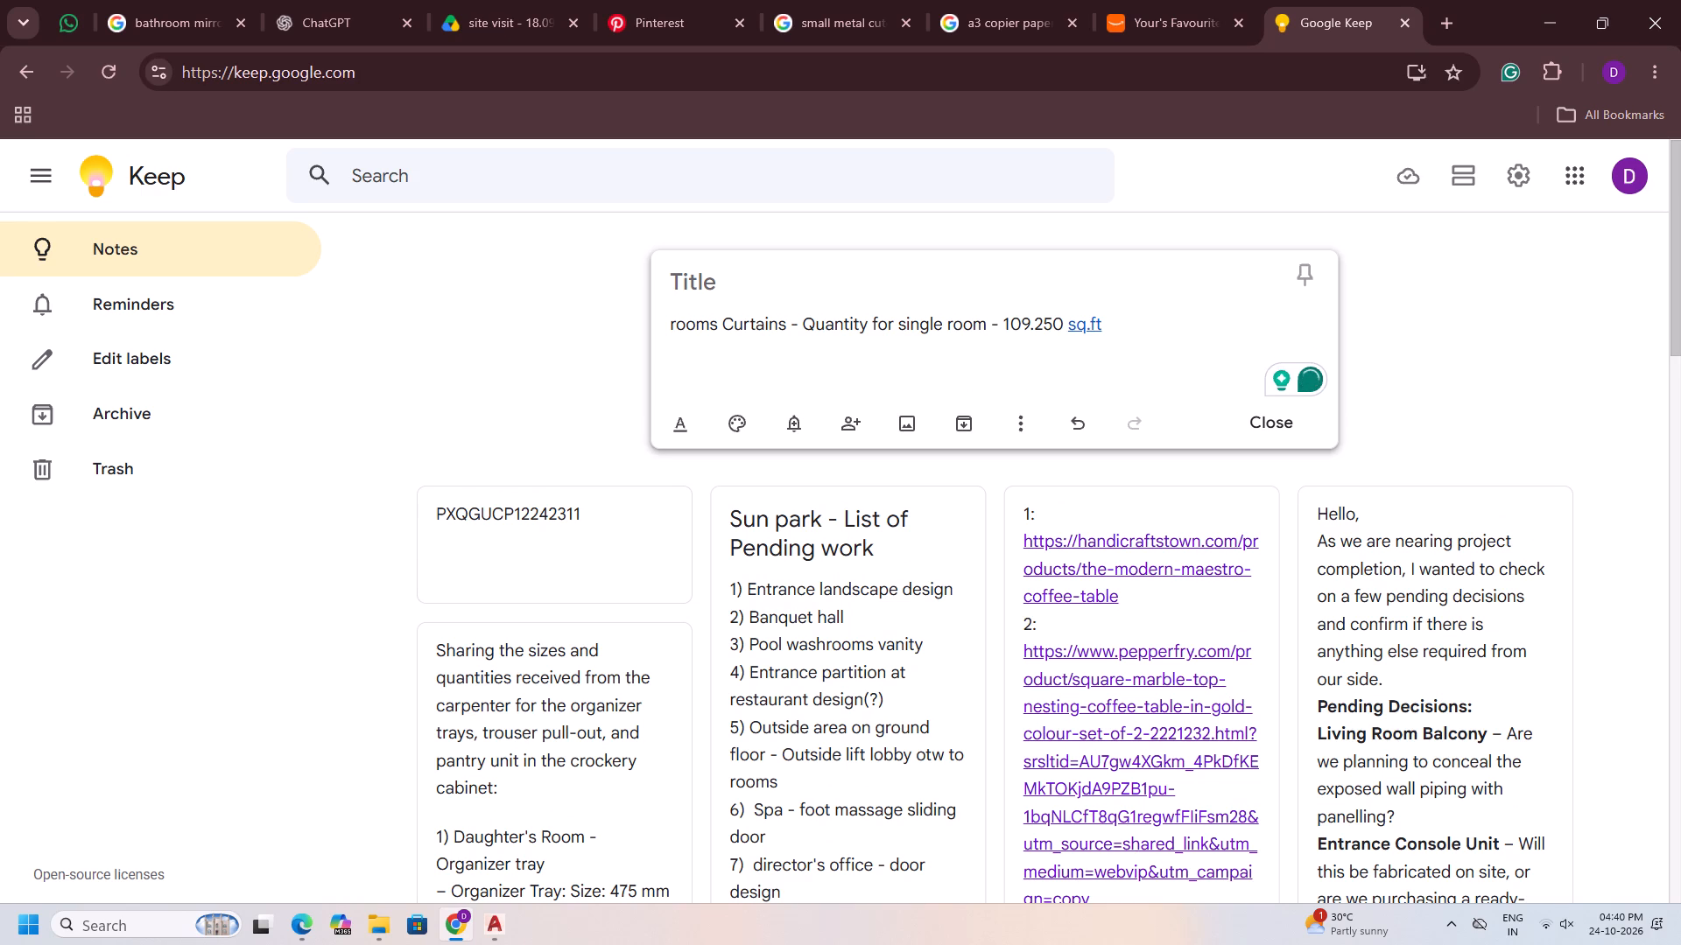
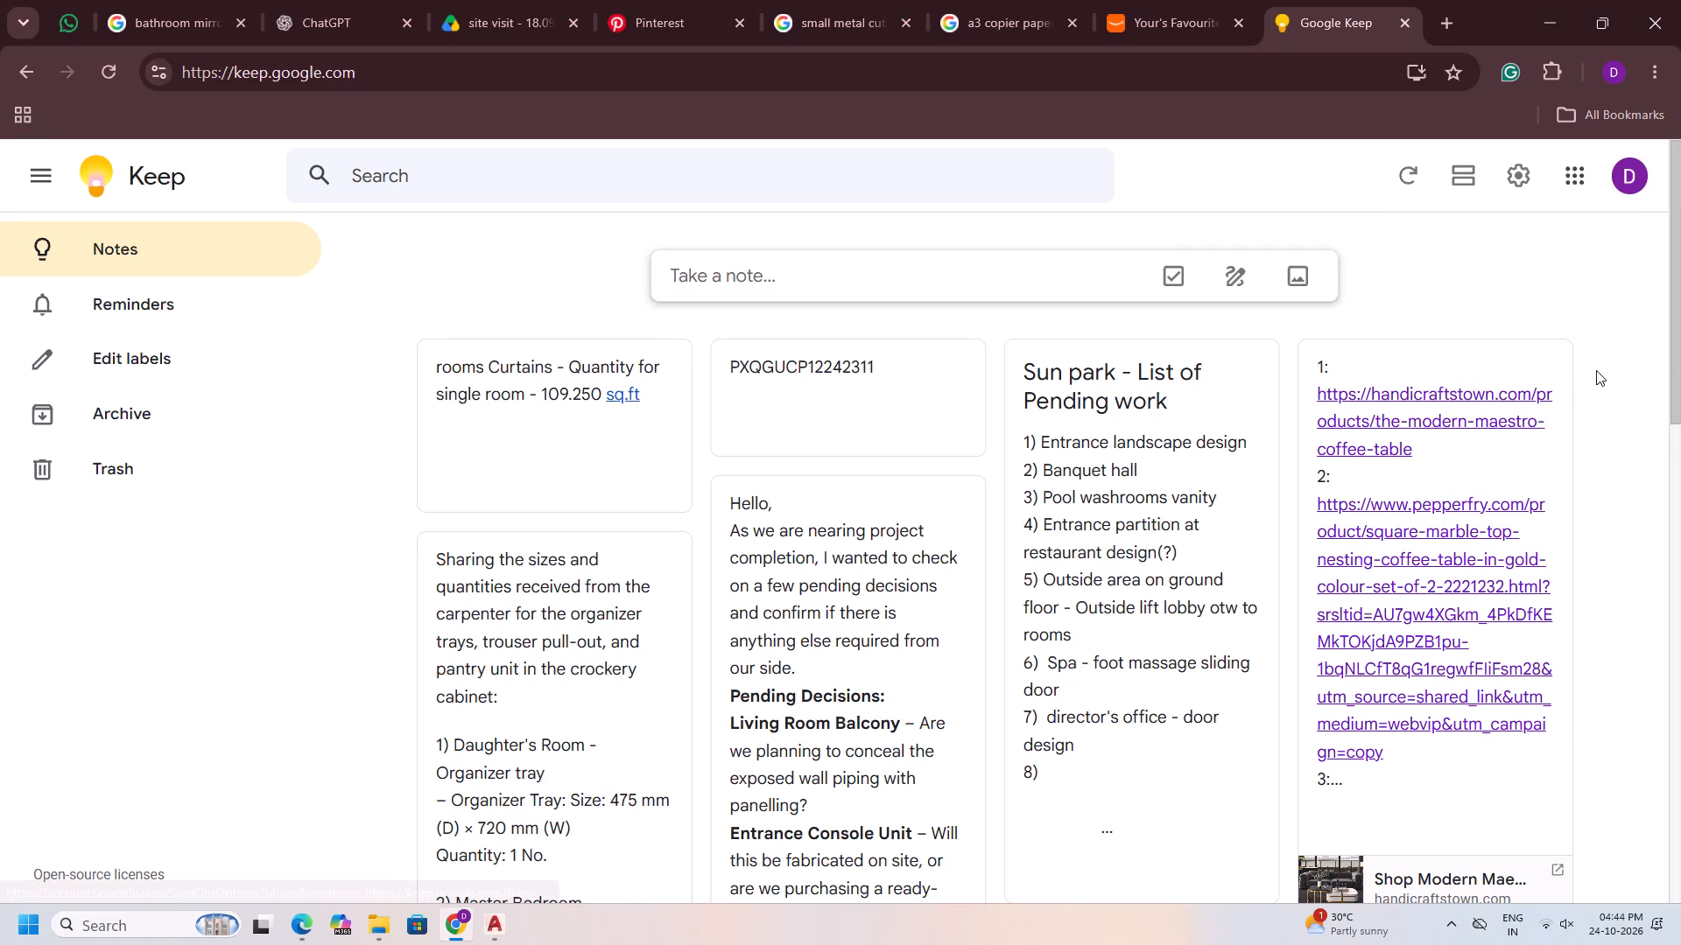
Prefix the rooms Curtains line in the note with a dash and start a second dashed line below it.
{"action": "left_click", "coordinate": [633, 414]}
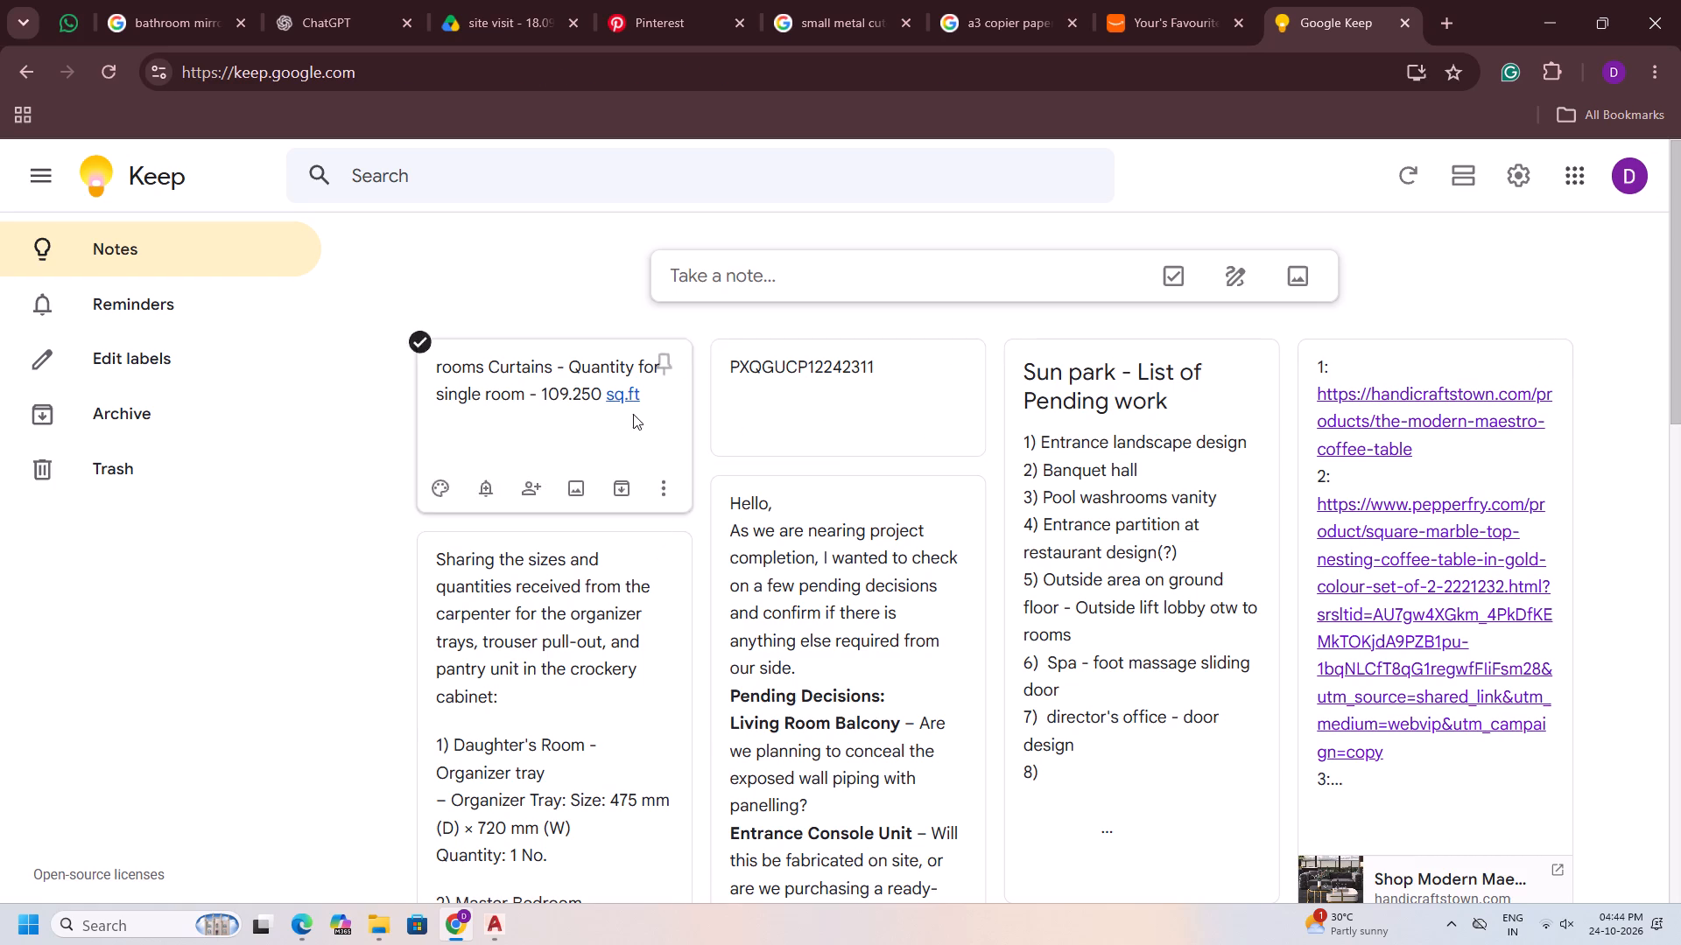
{"action": "key", "text": "minus"}
{"action": "key", "text": "space"}
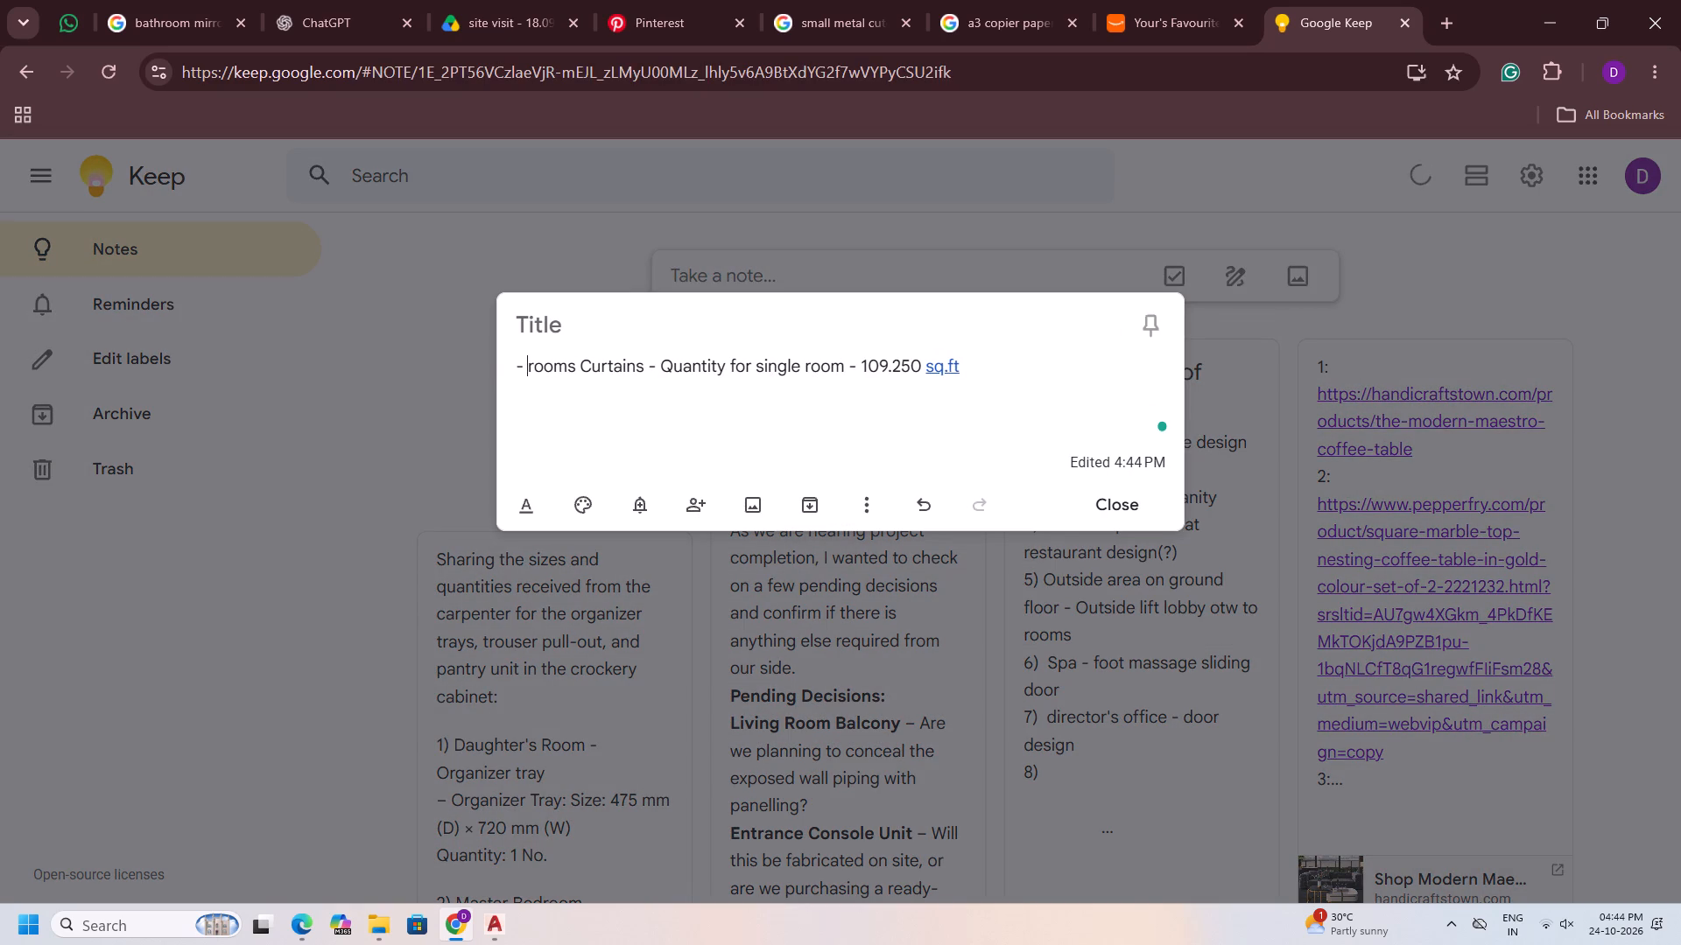
{"action": "left_click", "coordinate": [993, 363]}
{"action": "key", "text": "Return"}
{"action": "key", "text": "minus"}
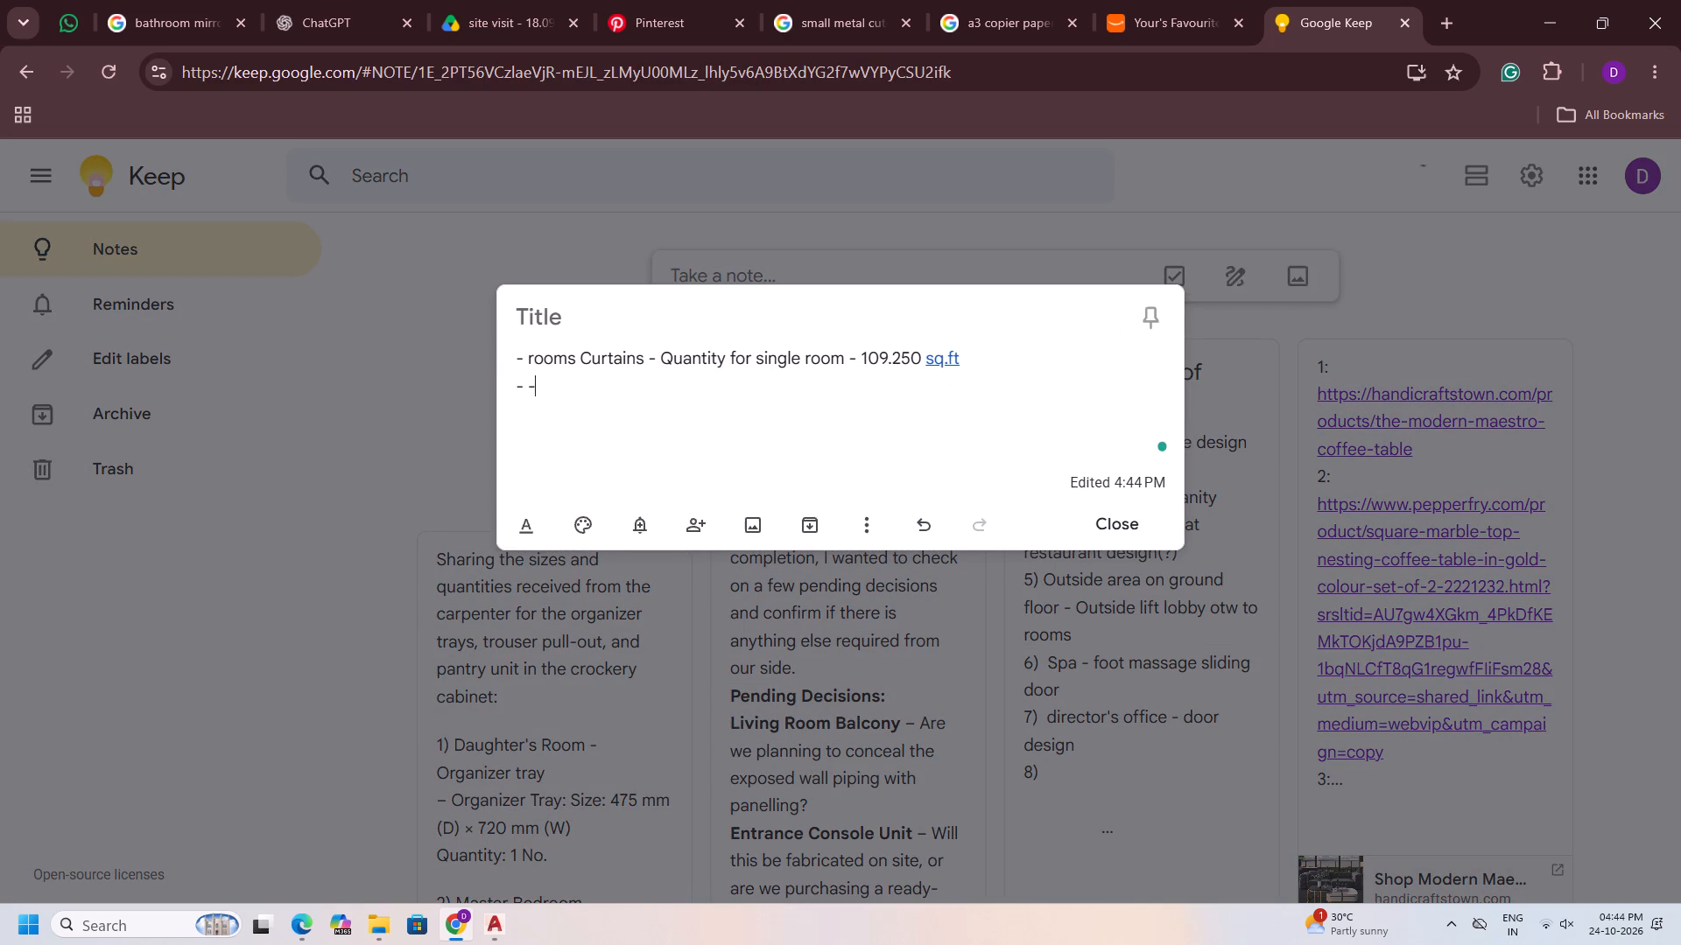
{"action": "key", "text": "BackSpace"}
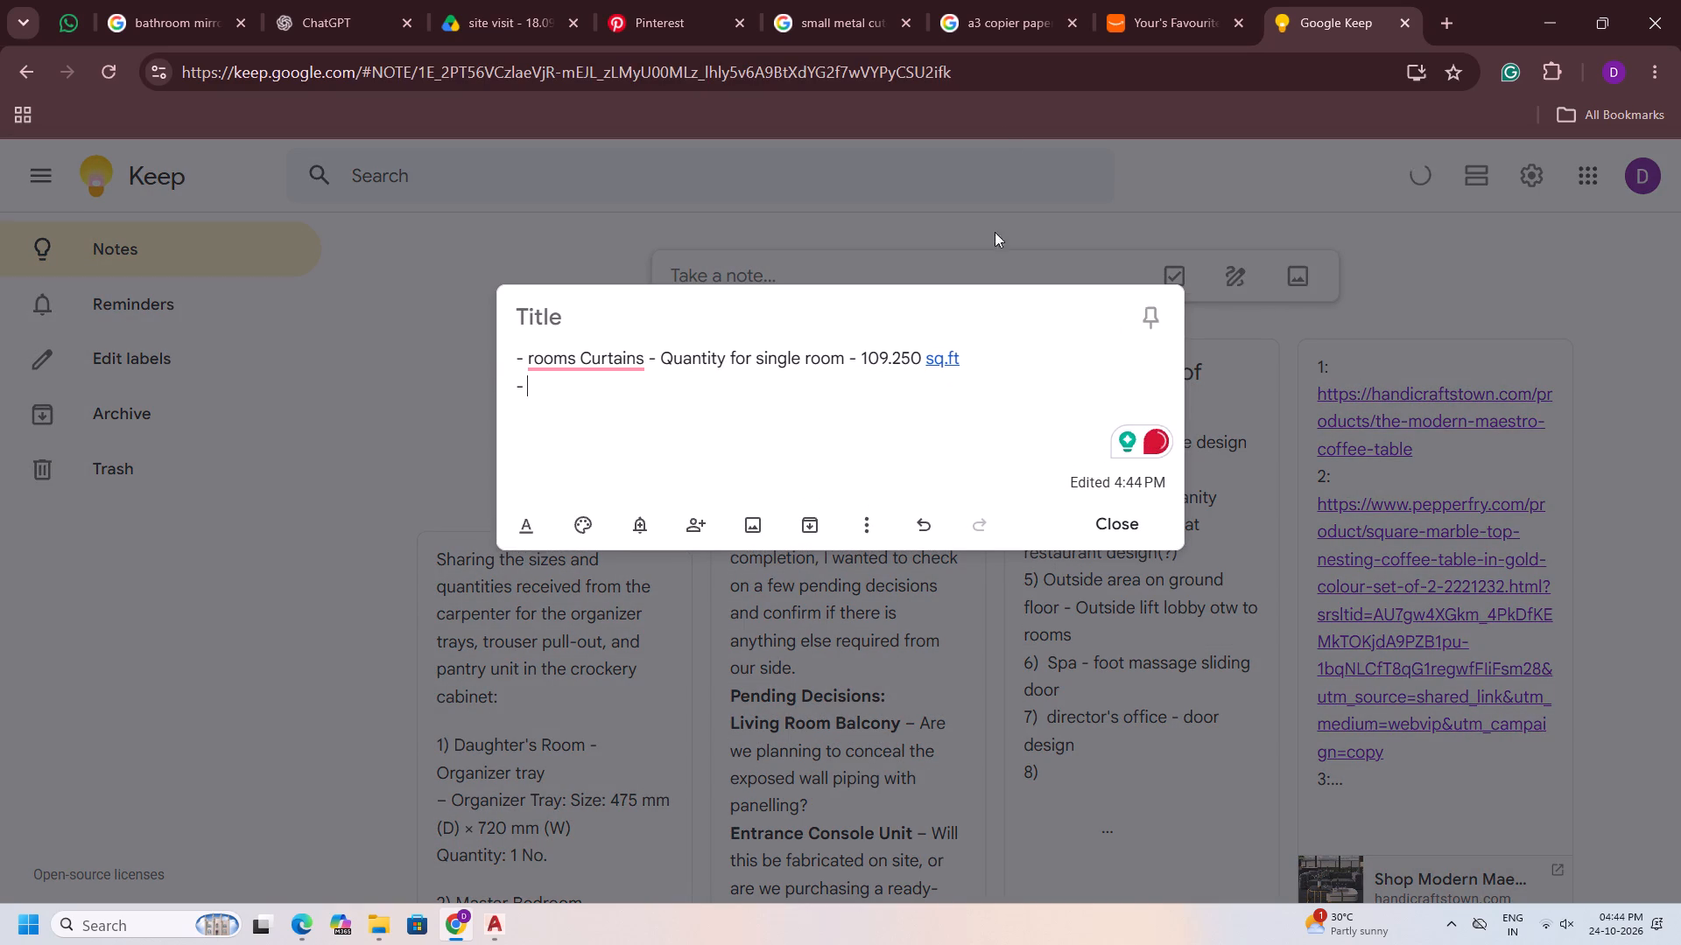
Switch to the reception (2) drawing in AutoCAD and examine the sq.ft area labels on the elevations.
{"action": "left_click", "coordinate": [516, 931]}
{"action": "left_click", "coordinate": [485, 934]}
{"action": "left_click", "coordinate": [520, 830]}
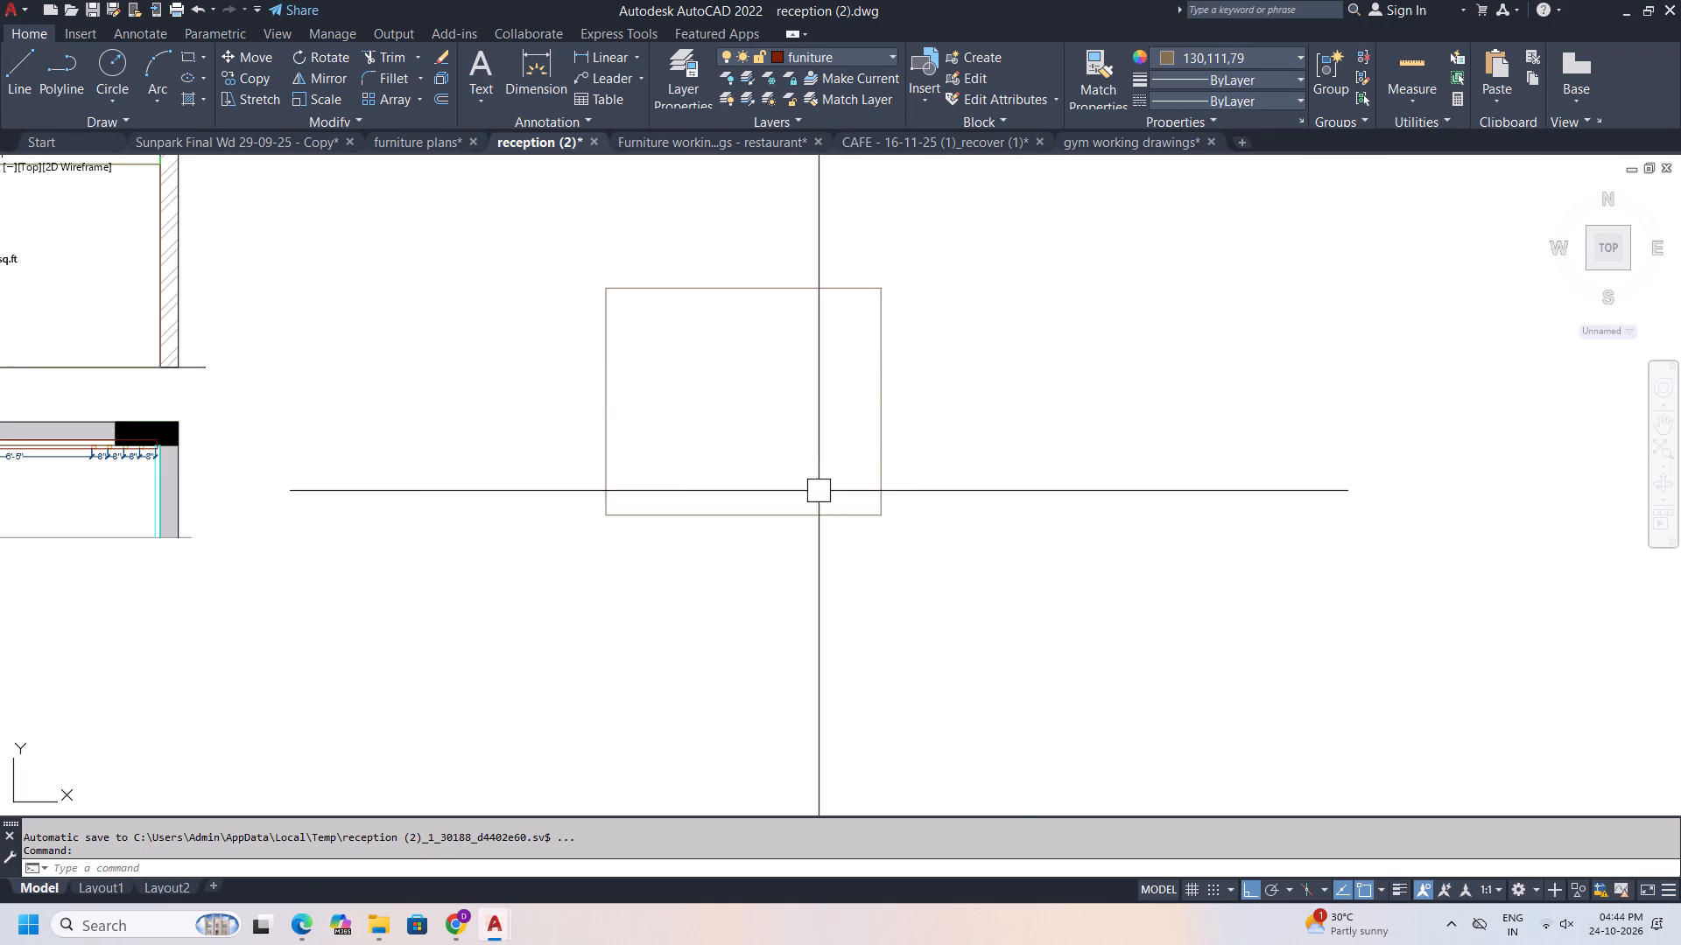
{"action": "scroll", "coordinate": [817, 493], "scroll_direction": "down", "scroll_amount": 4}
{"action": "middle_click_drag", "start_coordinate": [848, 485], "coordinate": [1027, 478]}
{"action": "scroll", "coordinate": [876, 472], "scroll_direction": "up", "scroll_amount": 3}
{"action": "middle_click_drag", "start_coordinate": [850, 435], "coordinate": [886, 463]}
{"action": "scroll", "coordinate": [886, 463], "scroll_direction": "up", "scroll_amount": 1}
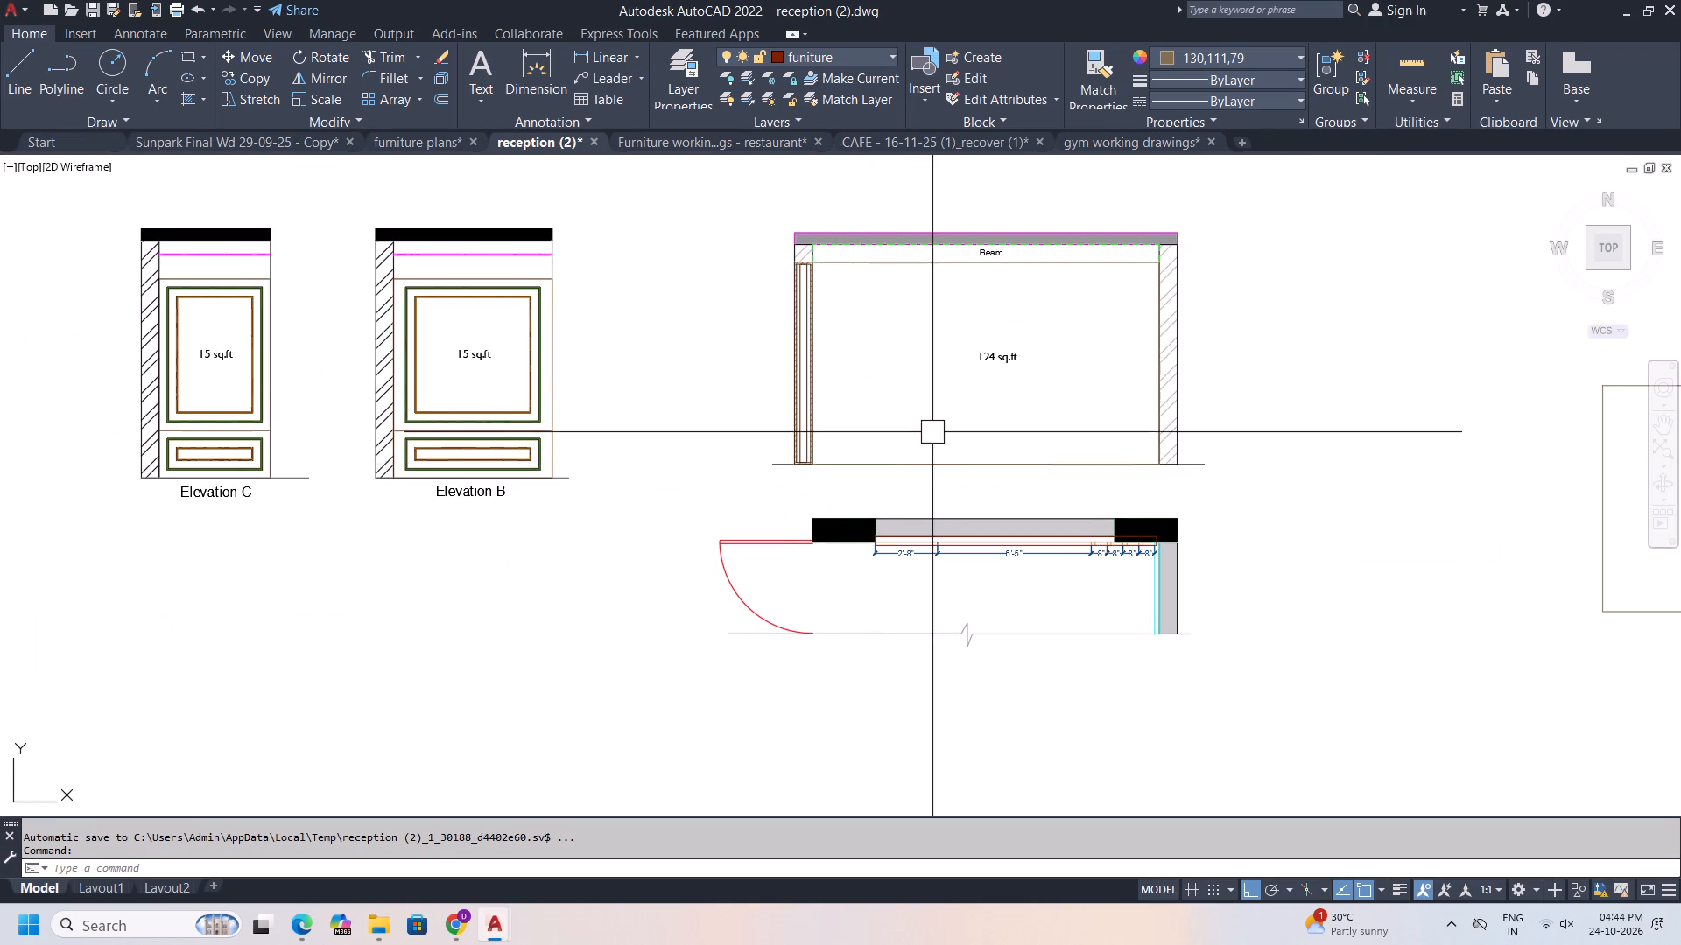
{"action": "middle_click_drag", "start_coordinate": [934, 431], "coordinate": [1107, 467]}
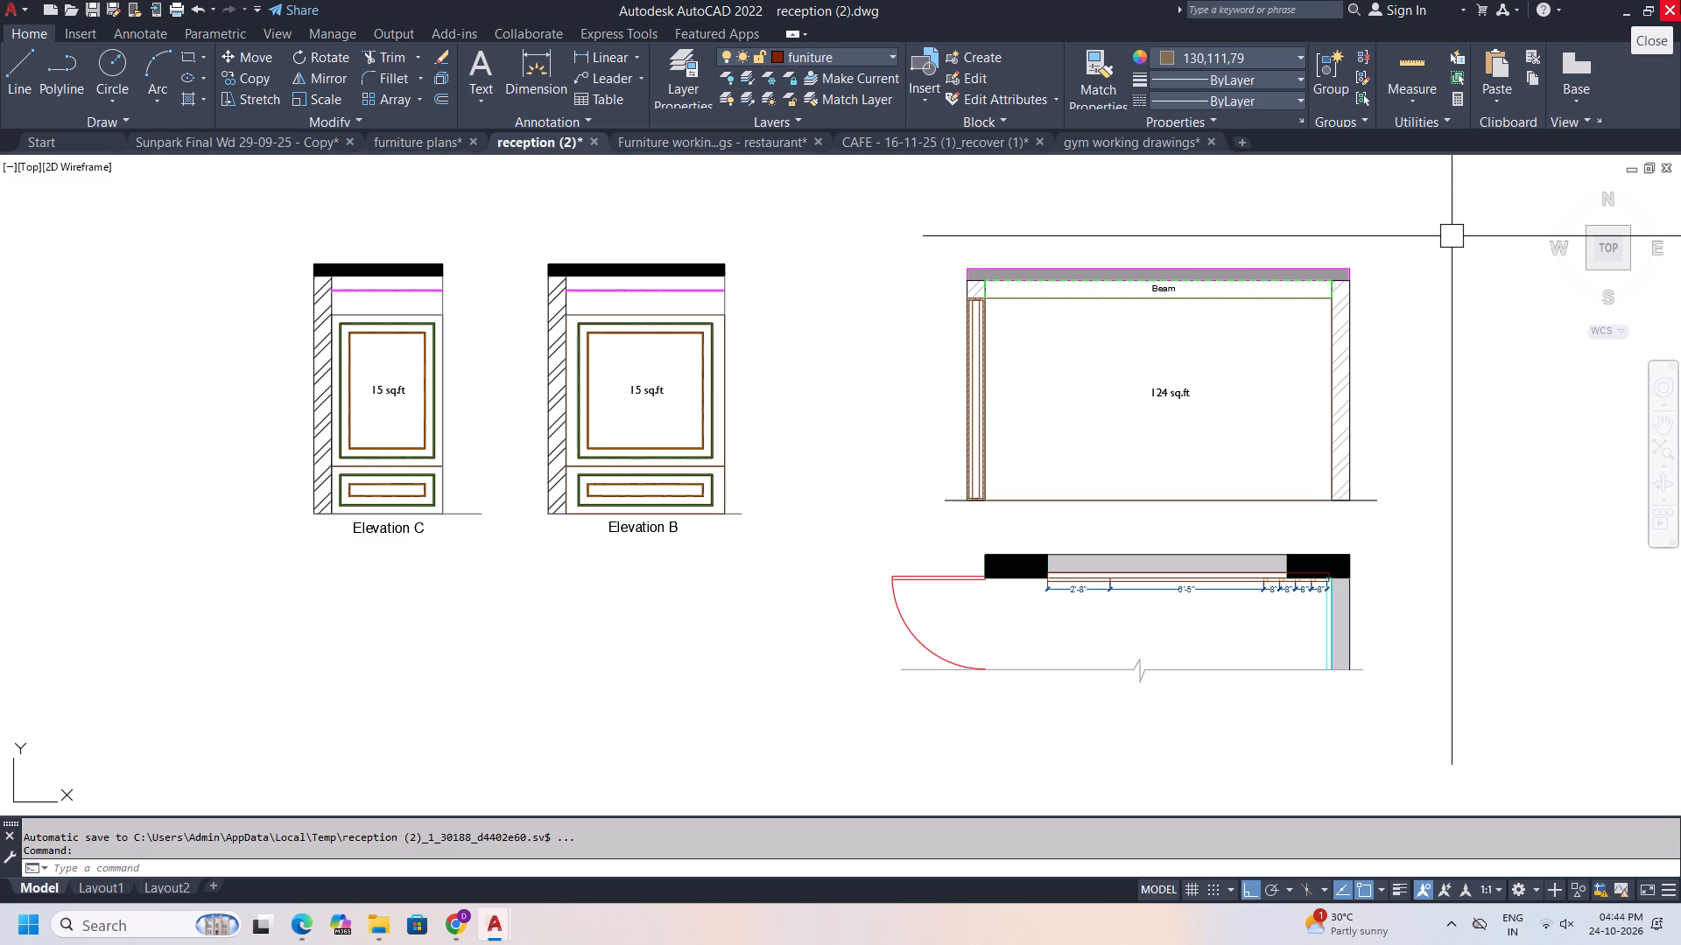
{"action": "scroll", "coordinate": [1410, 641], "scroll_direction": "down", "scroll_amount": 3}
{"action": "scroll", "coordinate": [904, 557], "scroll_direction": "up", "scroll_amount": 2}
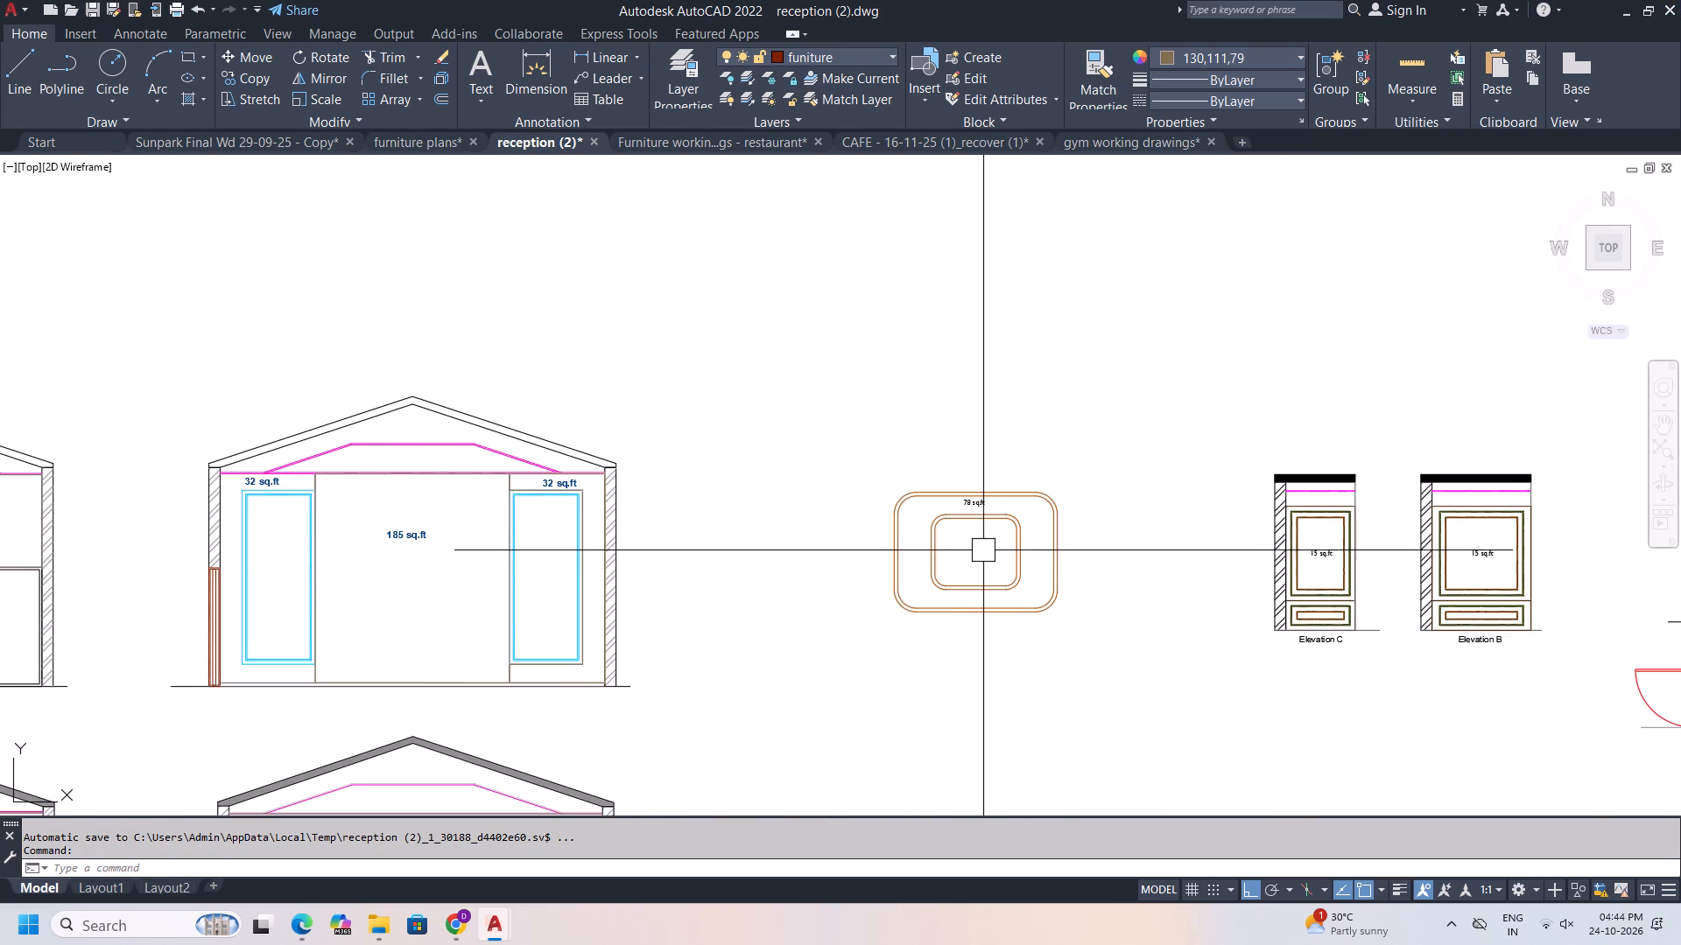
{"action": "middle_click_drag", "start_coordinate": [986, 548], "coordinate": [1535, 320]}
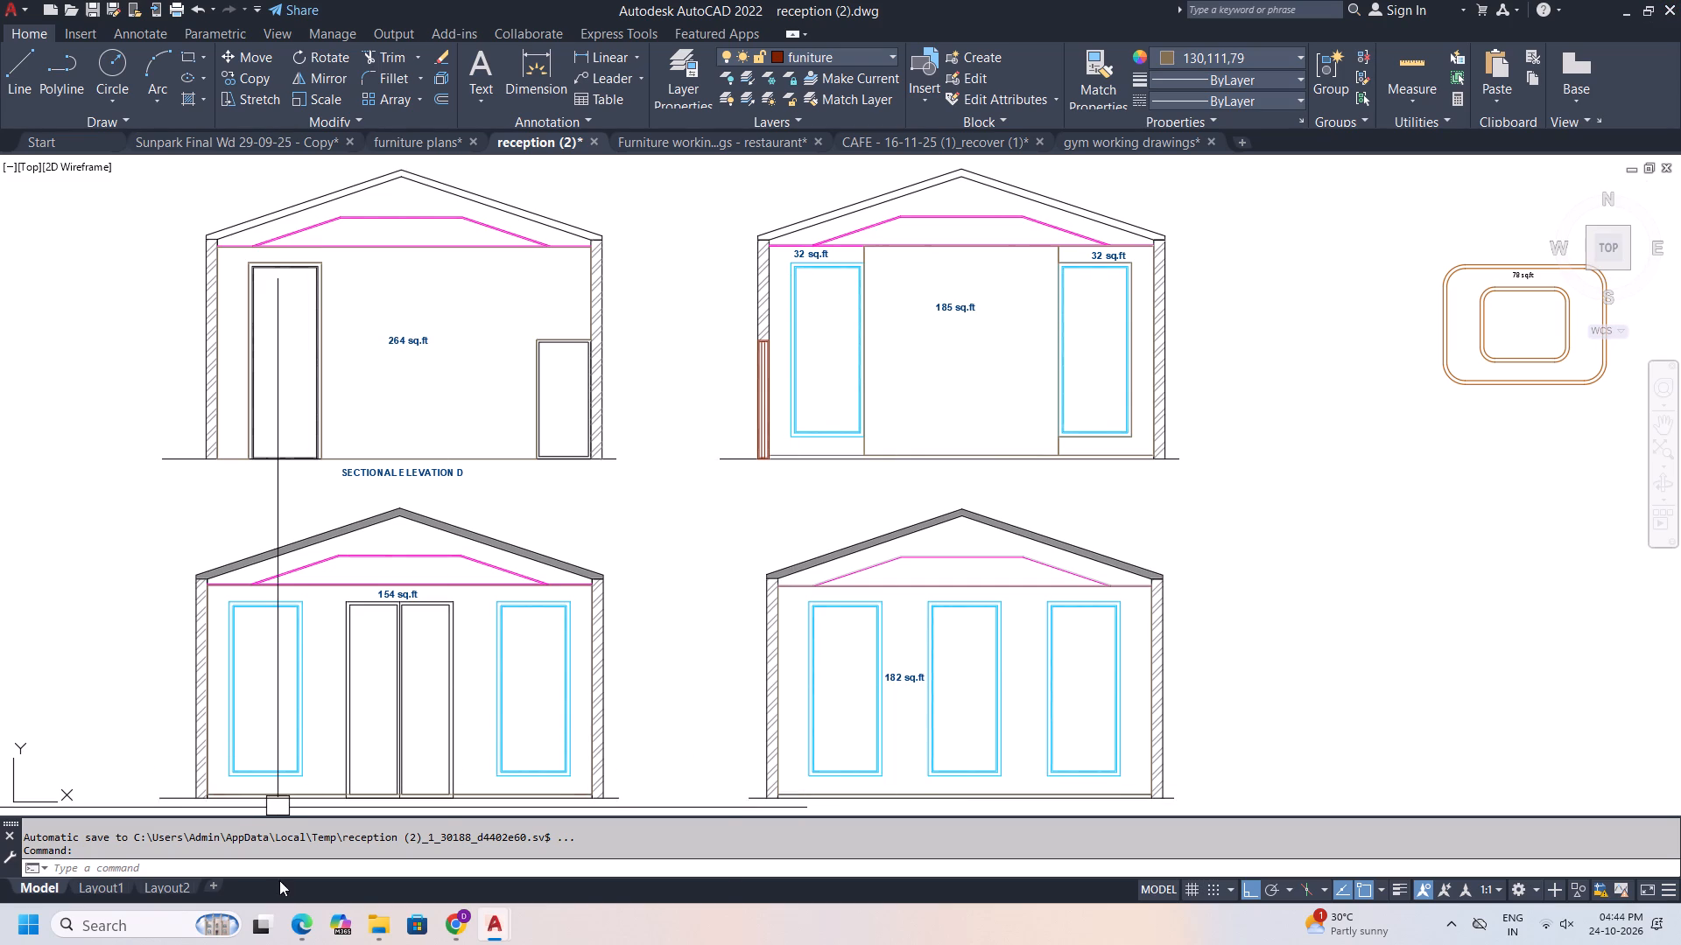
Open Calculator and place it between the two columns of elevations.
{"action": "left_click", "coordinate": [140, 917]}
{"action": "left_click", "coordinate": [189, 325]}
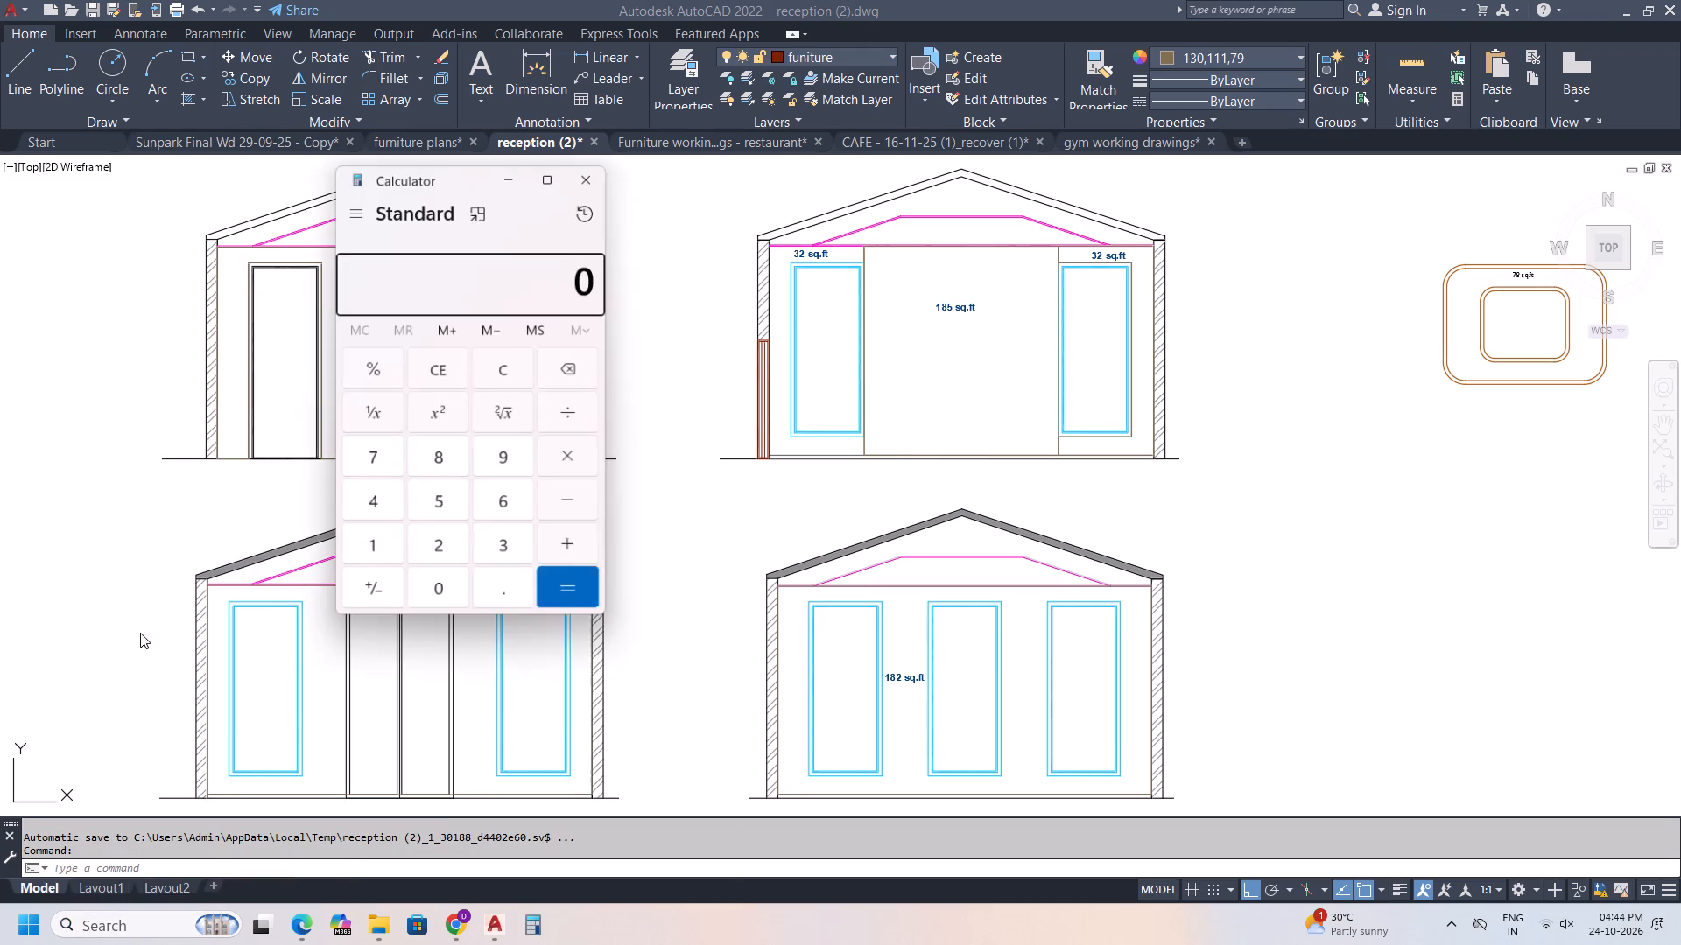
{"action": "left_click_drag", "start_coordinate": [415, 177], "coordinate": [560, 247]}
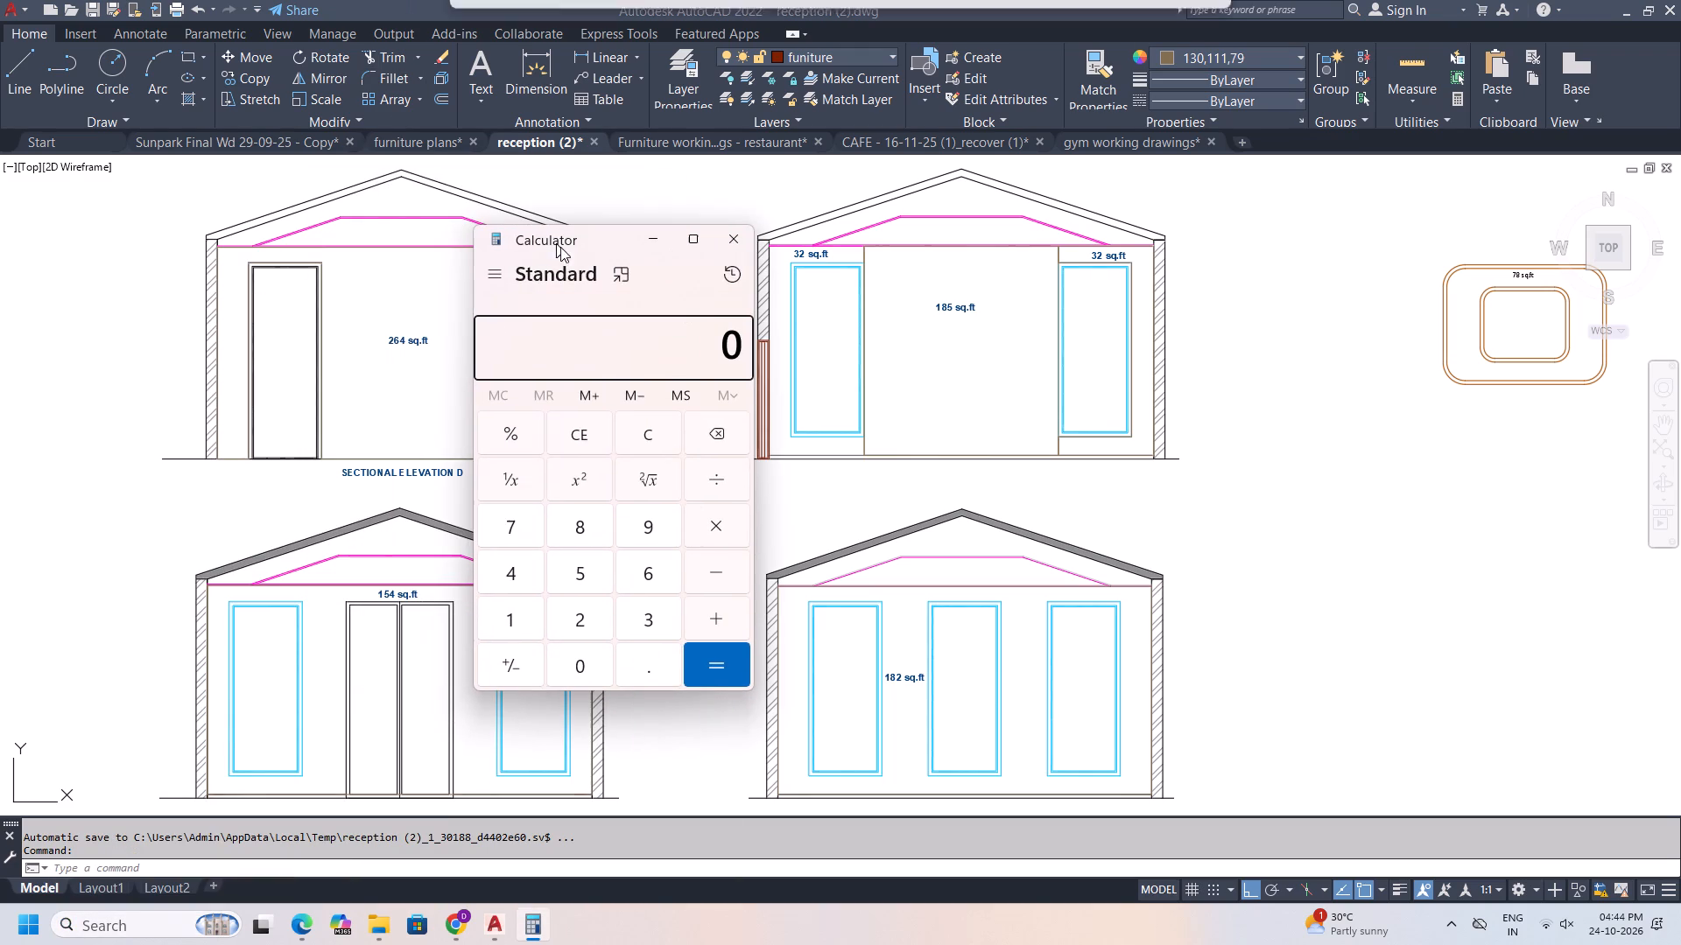
{"action": "left_click_drag", "start_coordinate": [560, 247], "coordinate": [556, 243]}
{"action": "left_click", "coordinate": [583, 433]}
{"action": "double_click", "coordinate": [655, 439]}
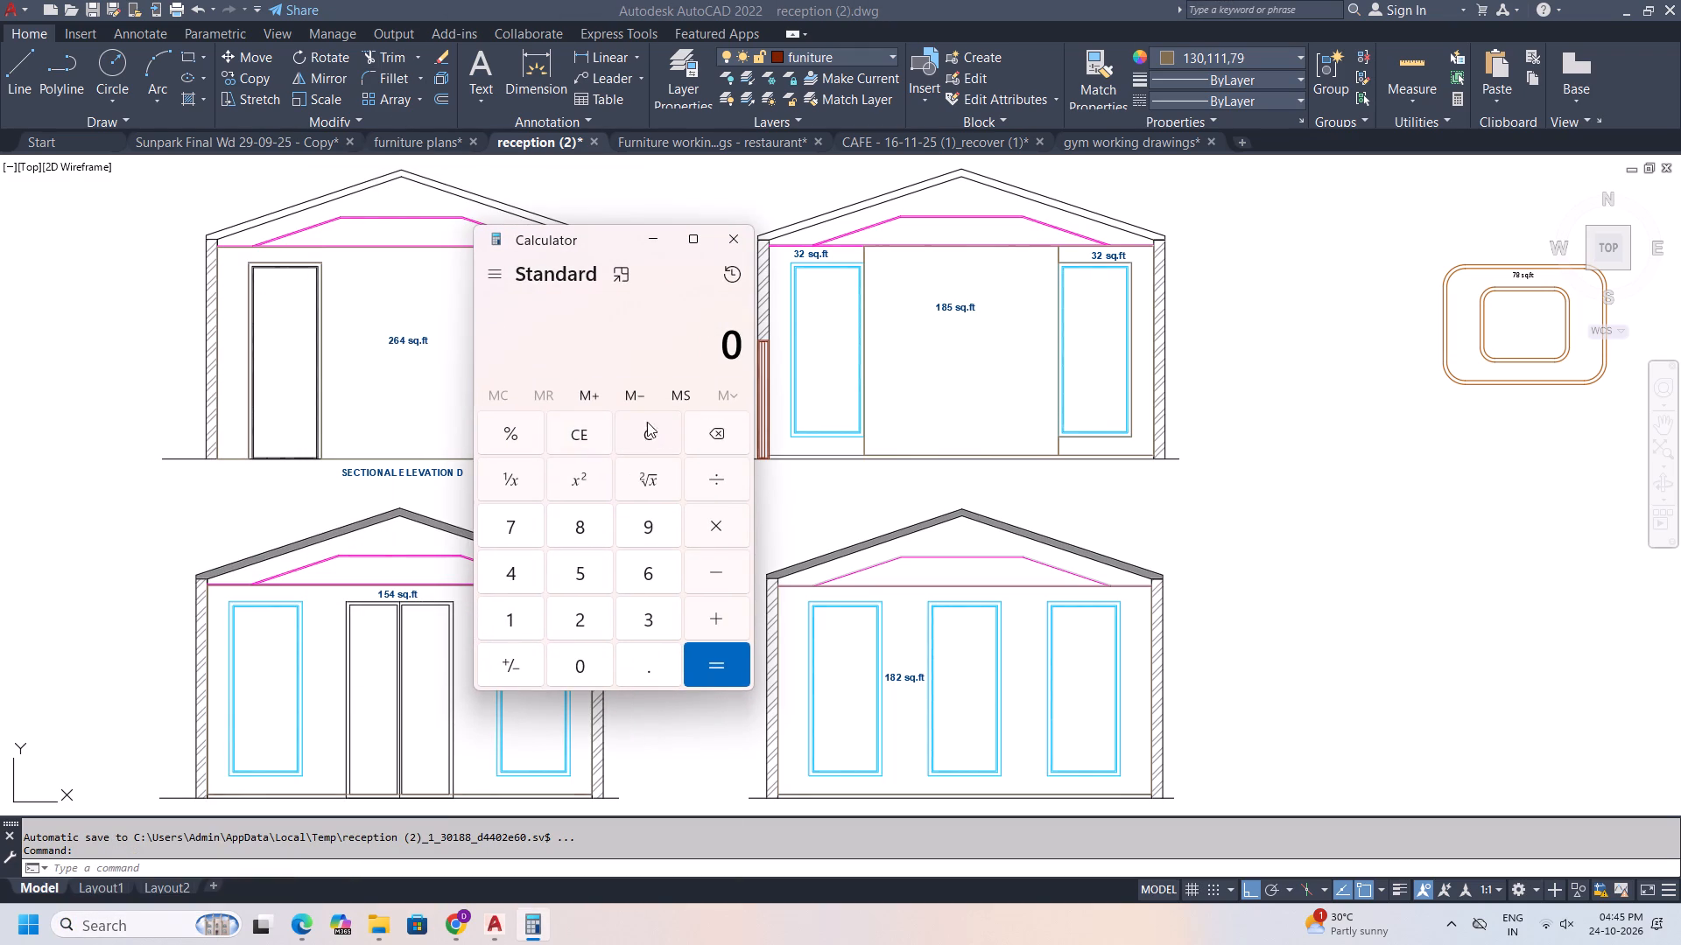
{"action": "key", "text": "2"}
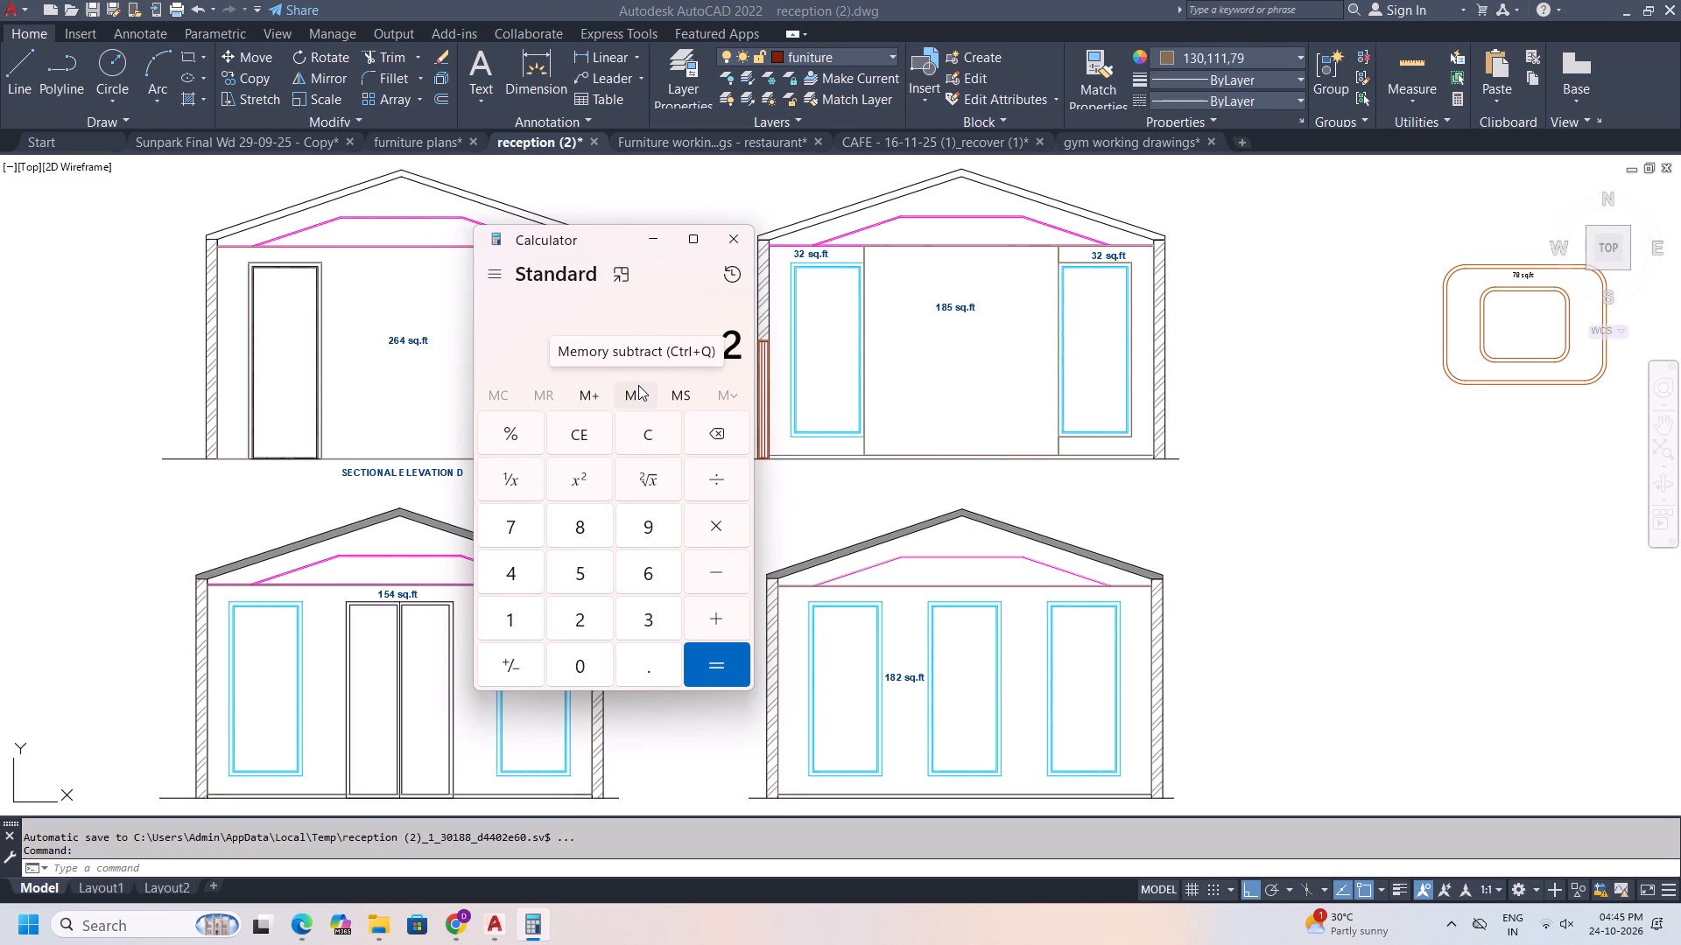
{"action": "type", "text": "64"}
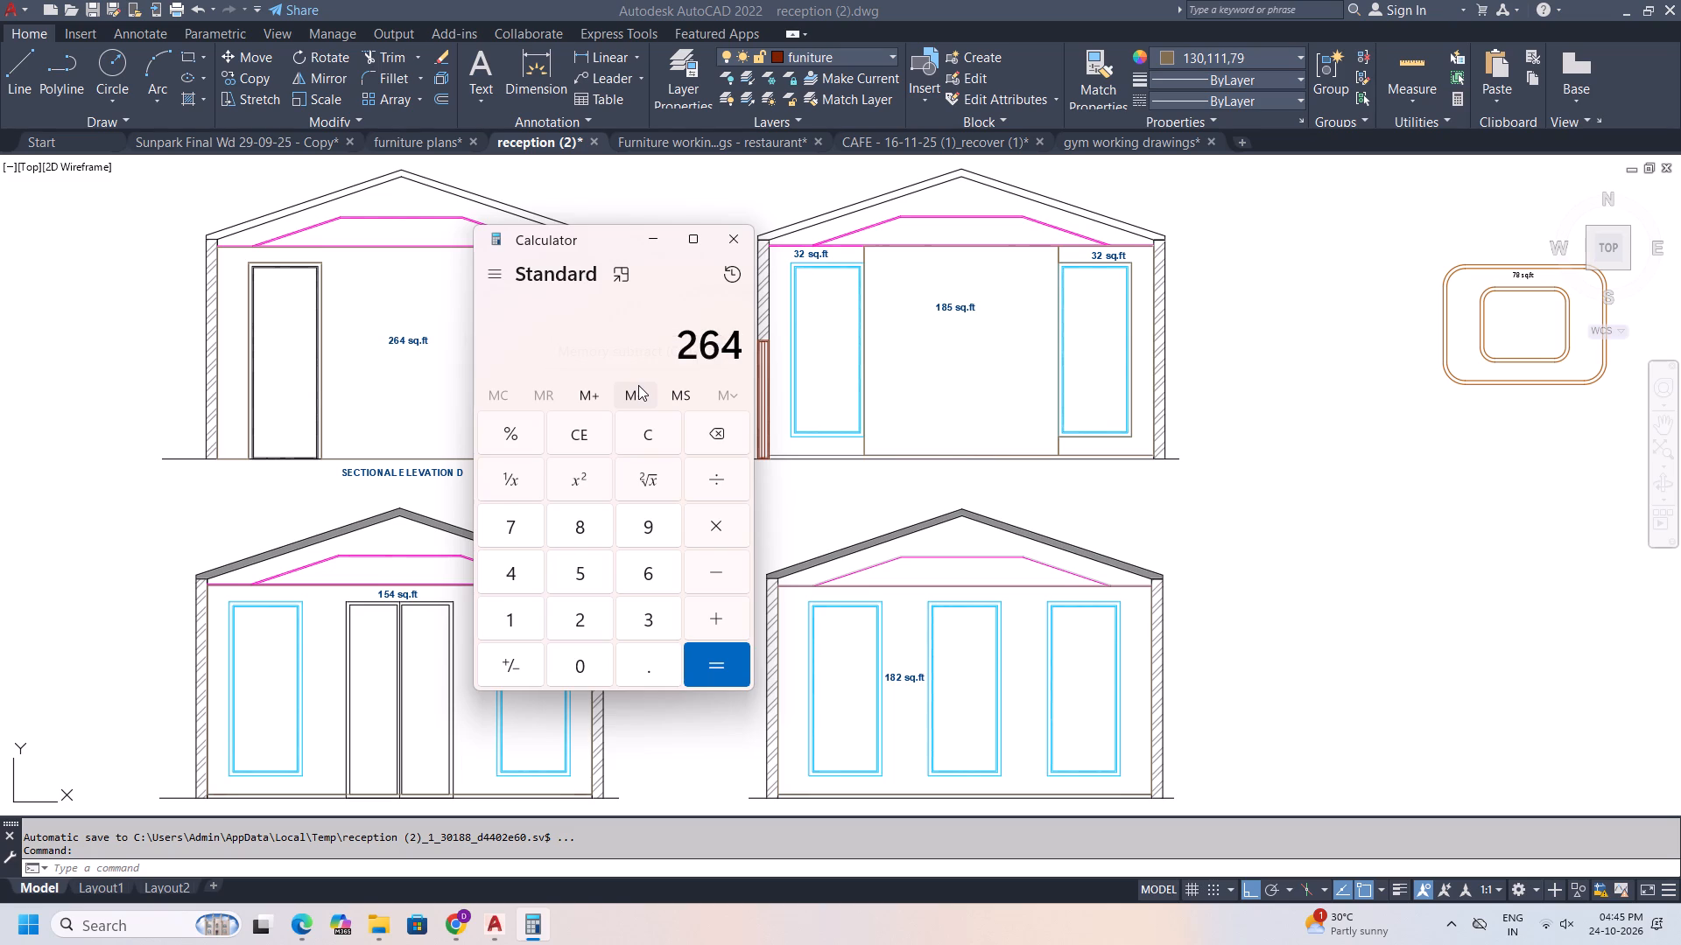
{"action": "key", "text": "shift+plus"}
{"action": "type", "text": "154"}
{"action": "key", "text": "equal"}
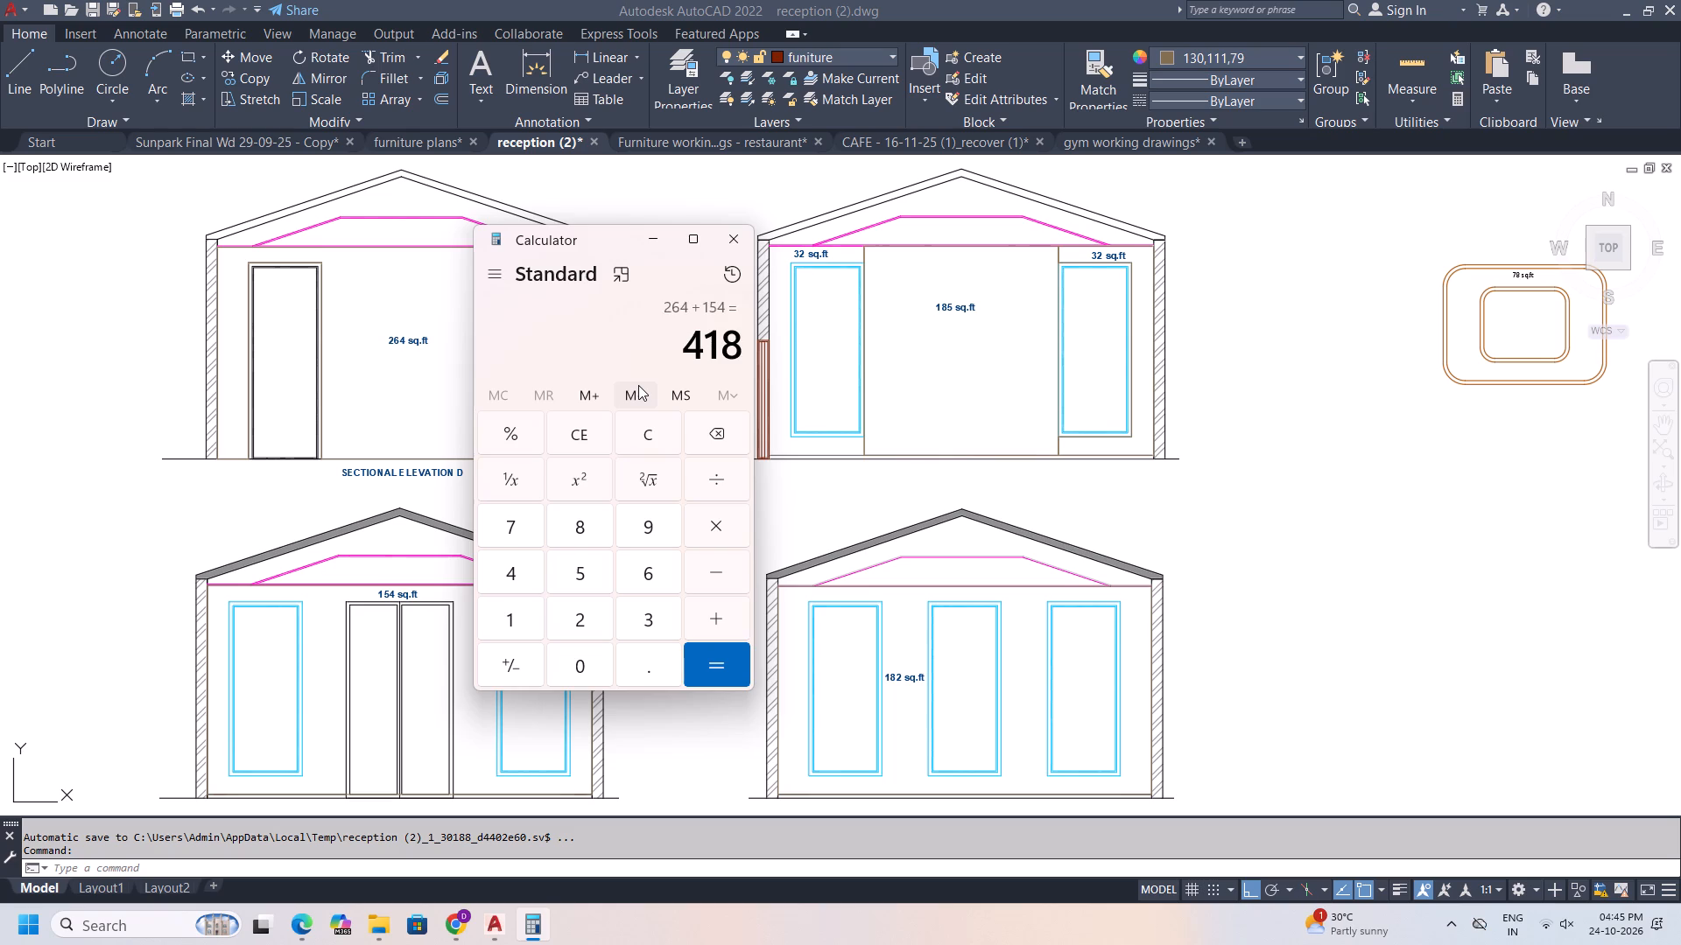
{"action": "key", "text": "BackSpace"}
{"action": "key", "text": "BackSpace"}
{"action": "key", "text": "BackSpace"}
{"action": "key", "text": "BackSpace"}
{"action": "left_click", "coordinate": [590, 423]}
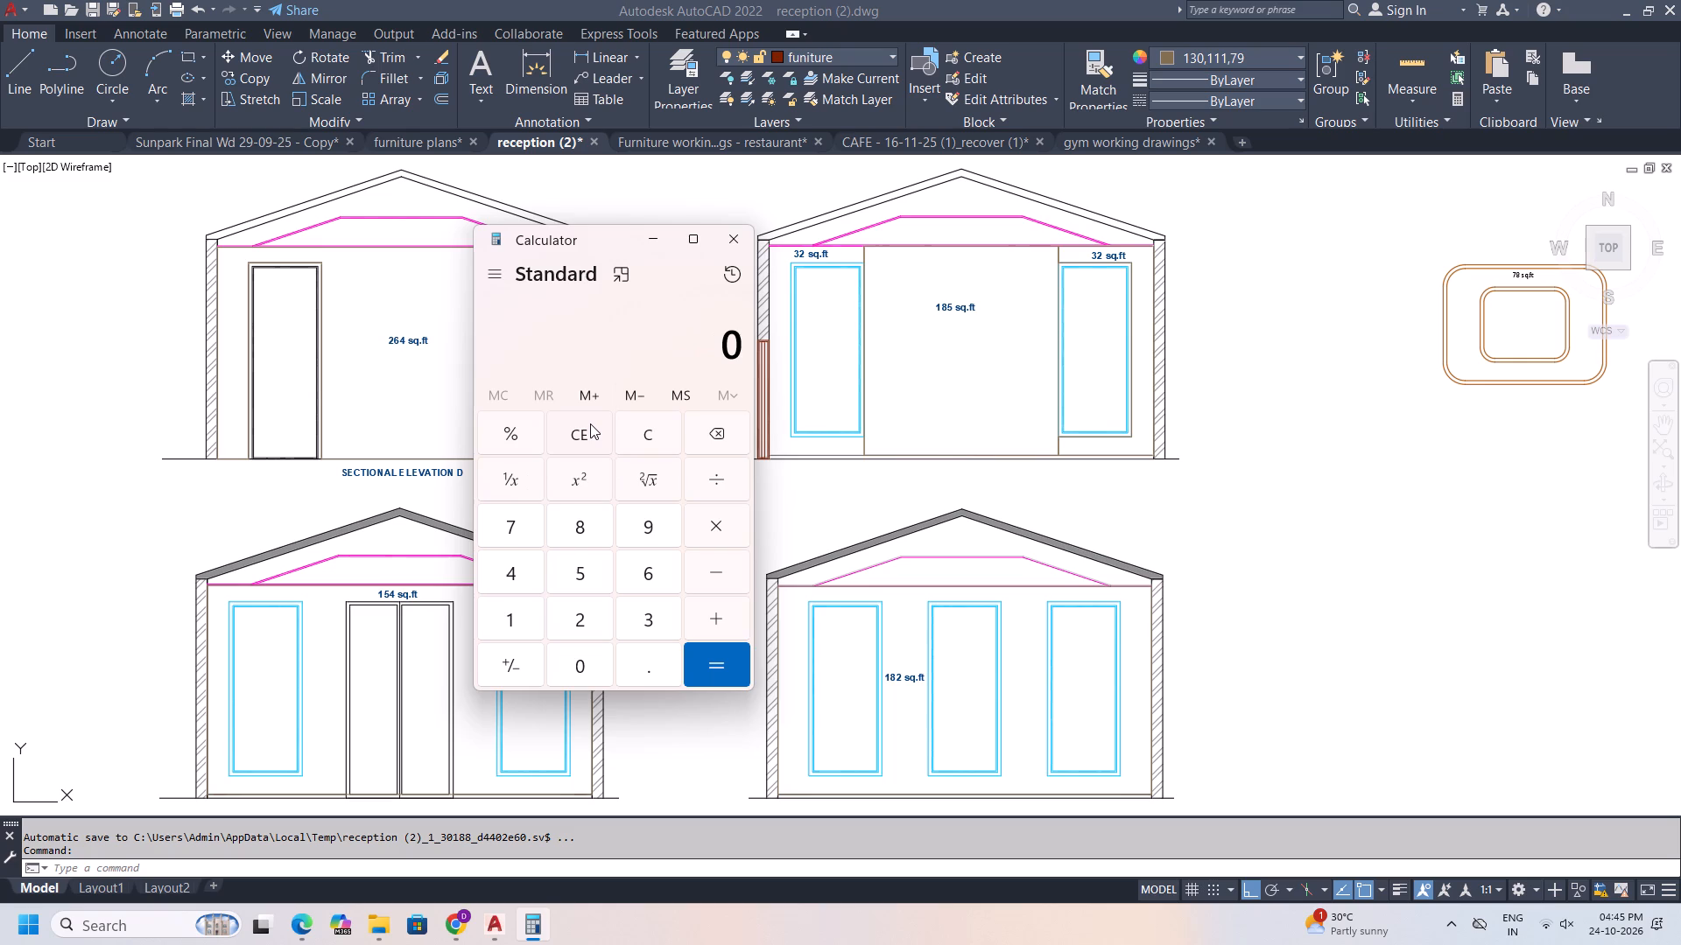
Add up the elevation areas 264, 154, 32, 185, 32 and 182 in Calculator, and close it.
{"action": "key", "text": "2"}
{"action": "key", "text": "6"}
{"action": "key", "text": "4"}
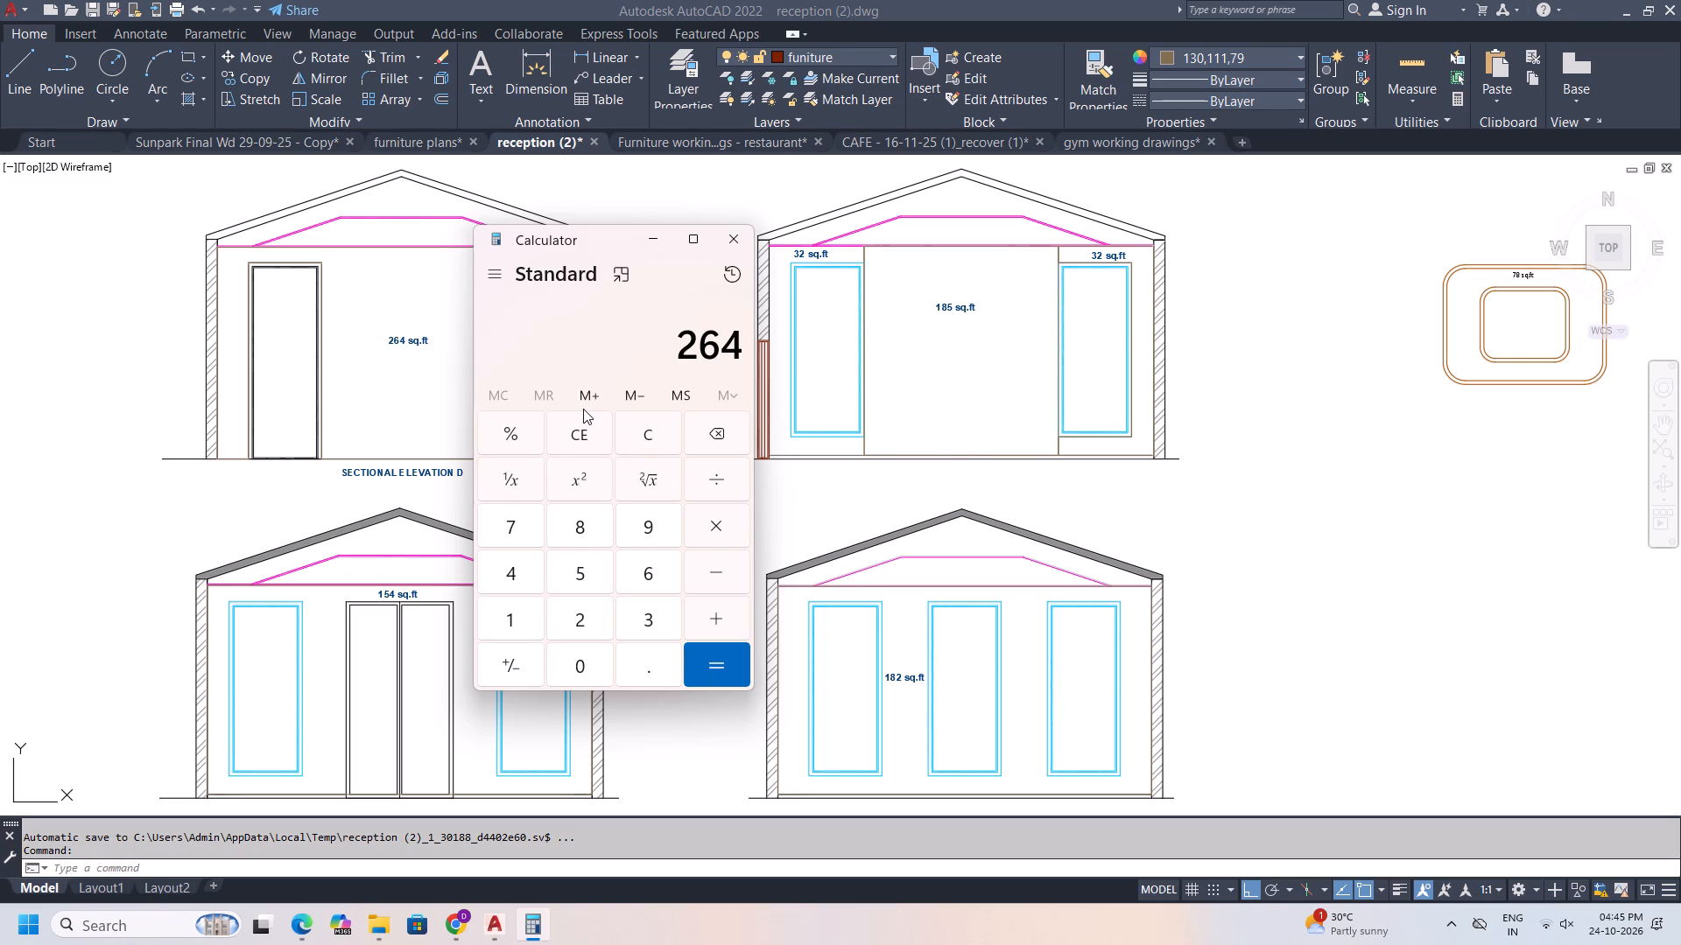
{"action": "key", "text": "shift+plus"}
{"action": "type", "text": "154"}
{"action": "key", "text": "shift+plus"}
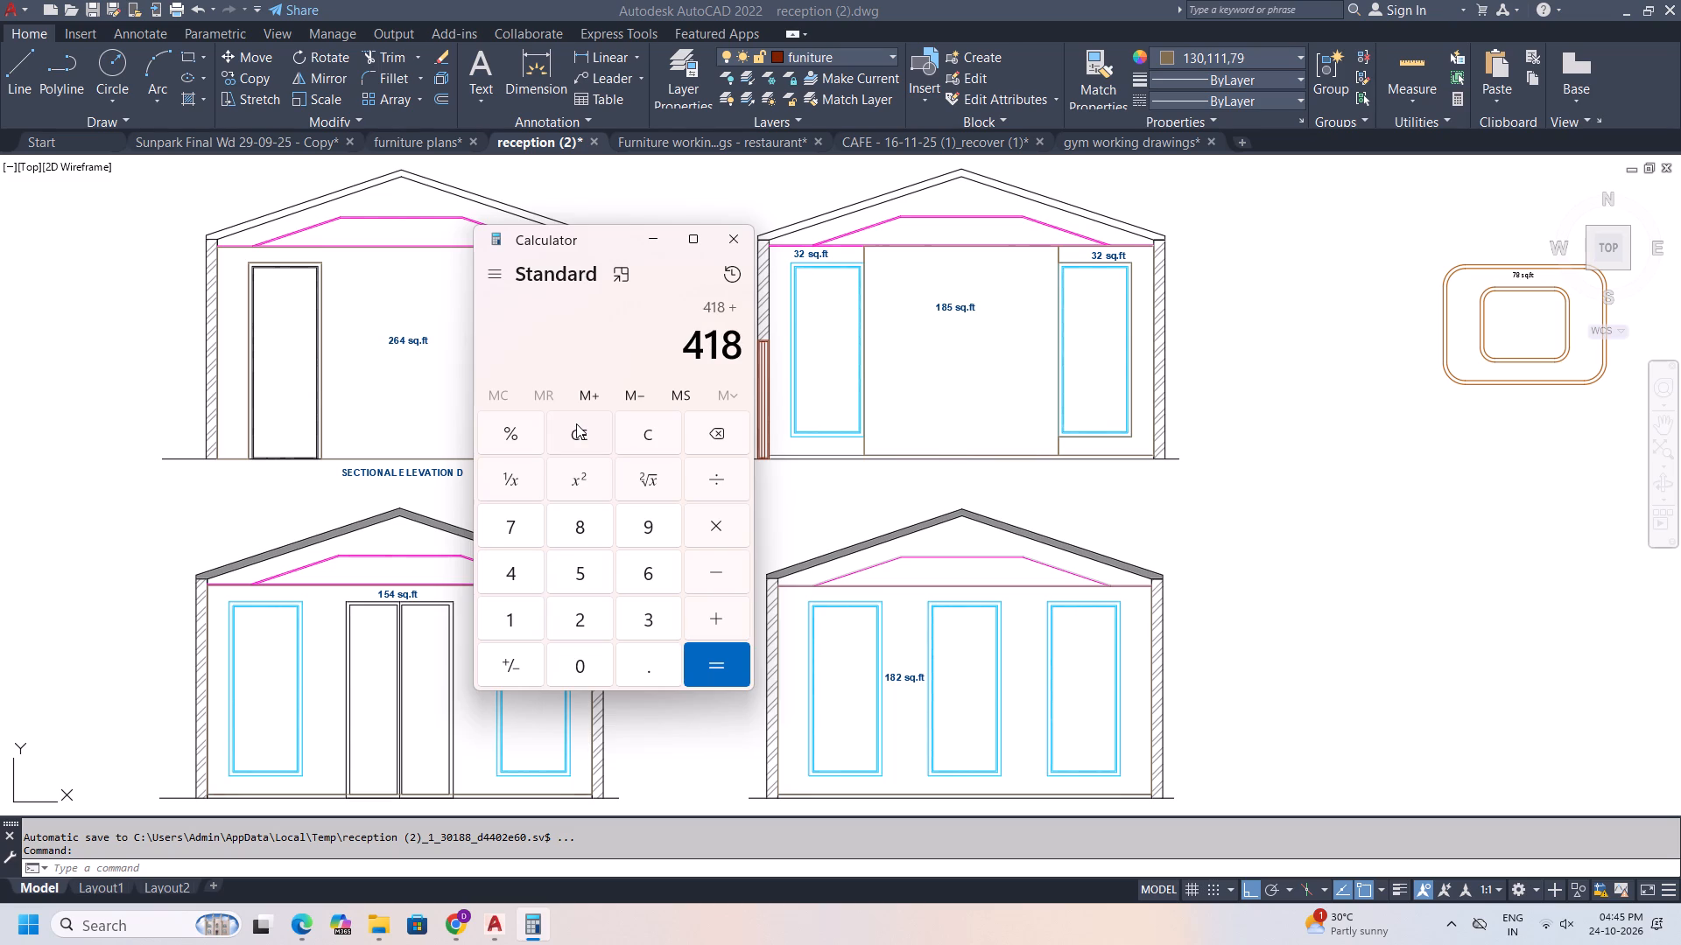
{"action": "type", "text": "32"}
{"action": "key", "text": "shift+plus"}
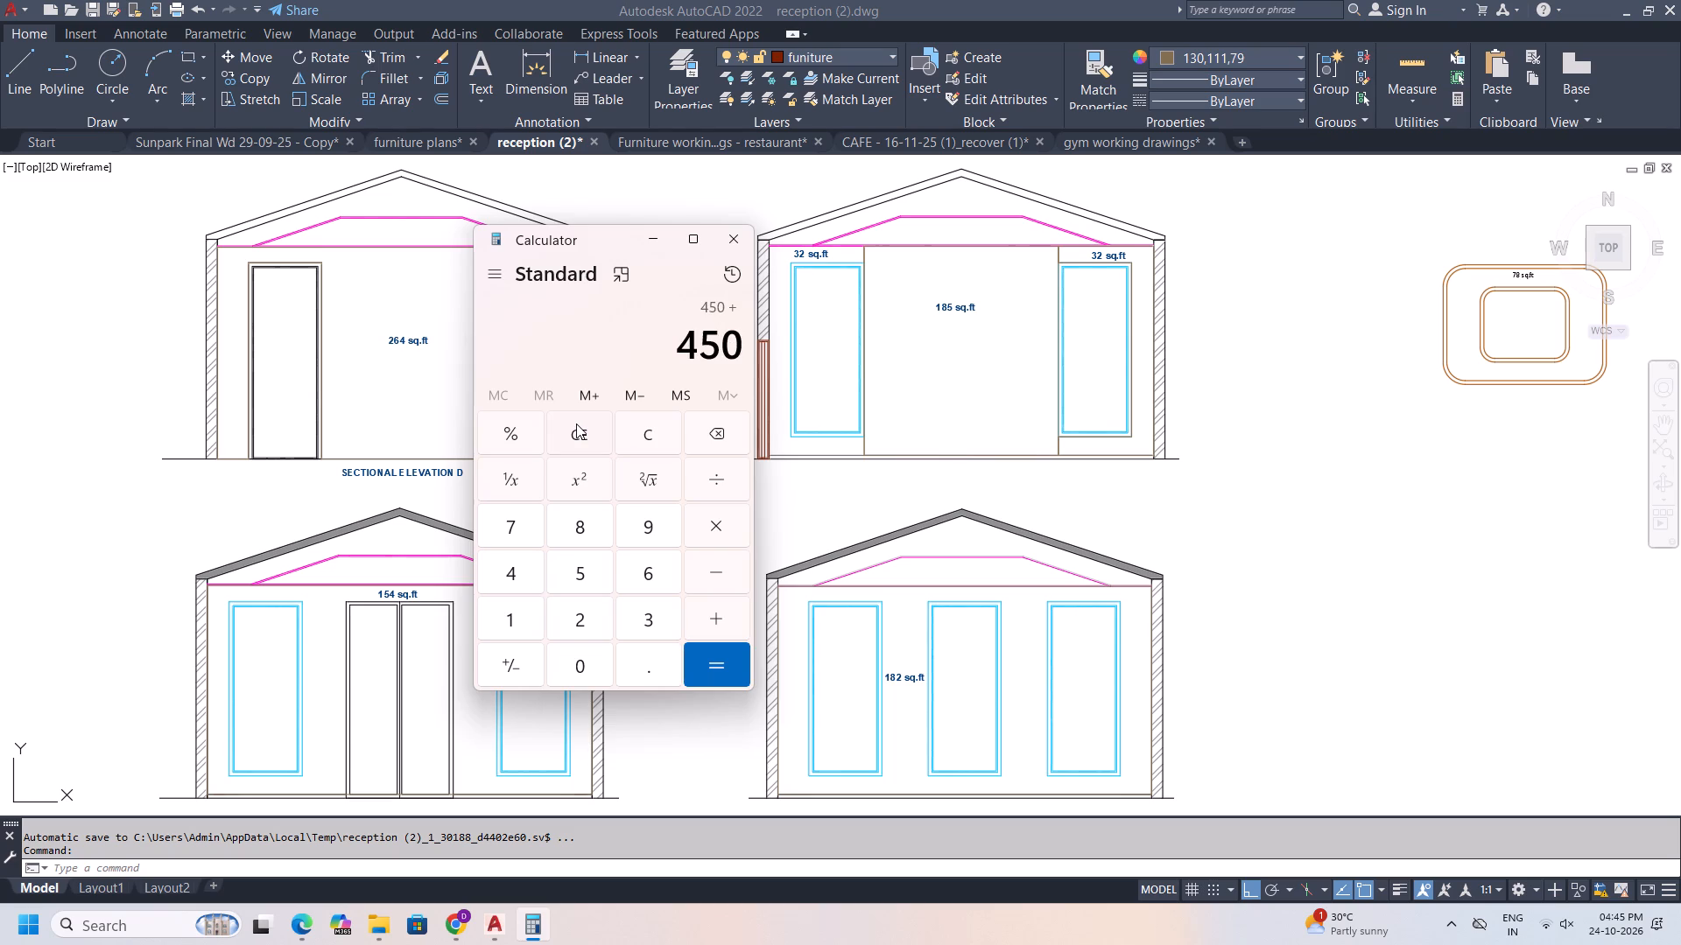
{"action": "type", "text": "185"}
{"action": "key", "text": "shift+plus"}
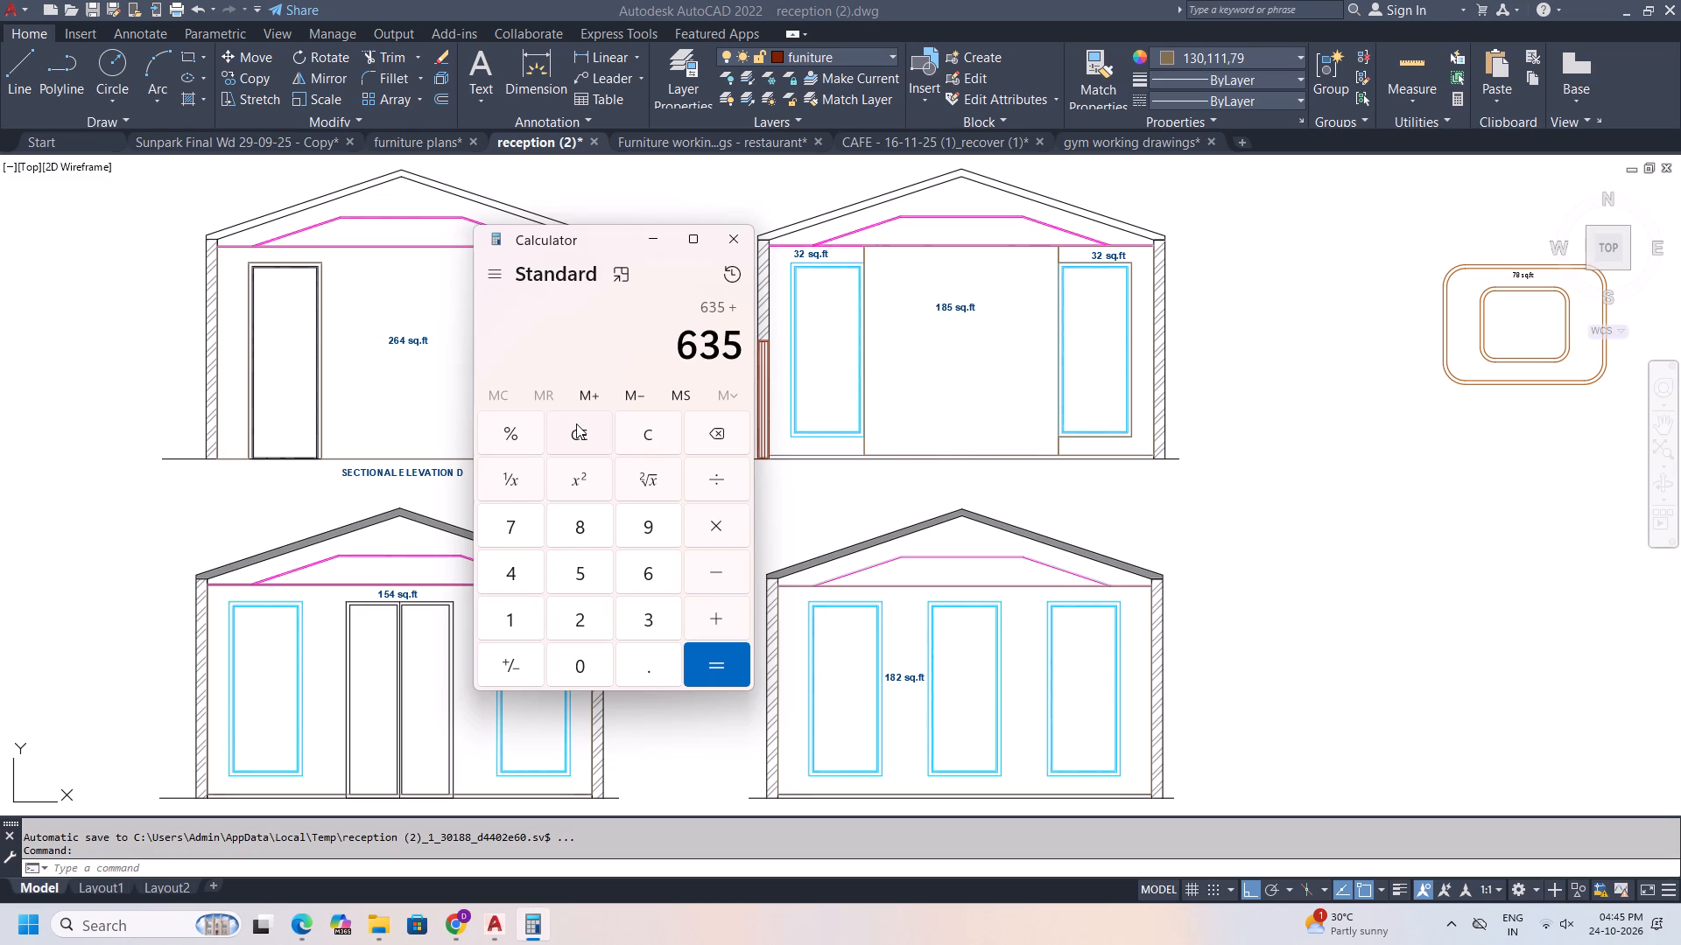
{"action": "type", "text": "32"}
{"action": "key", "text": "shift+plus"}
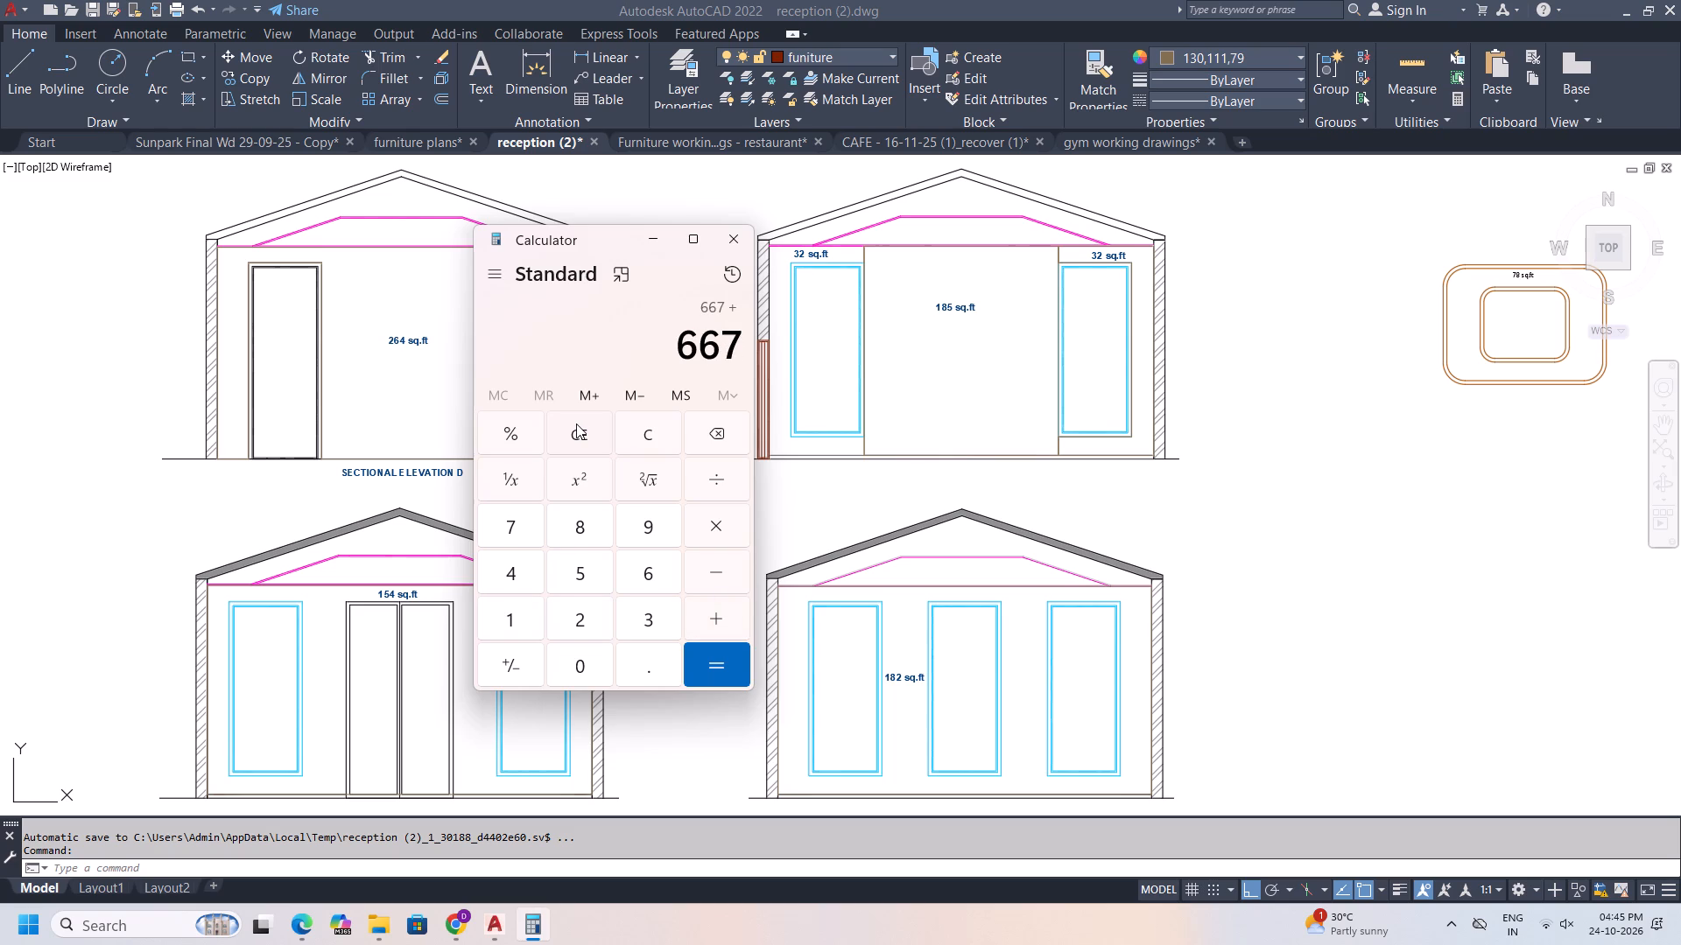
{"action": "type", "text": "182+"}
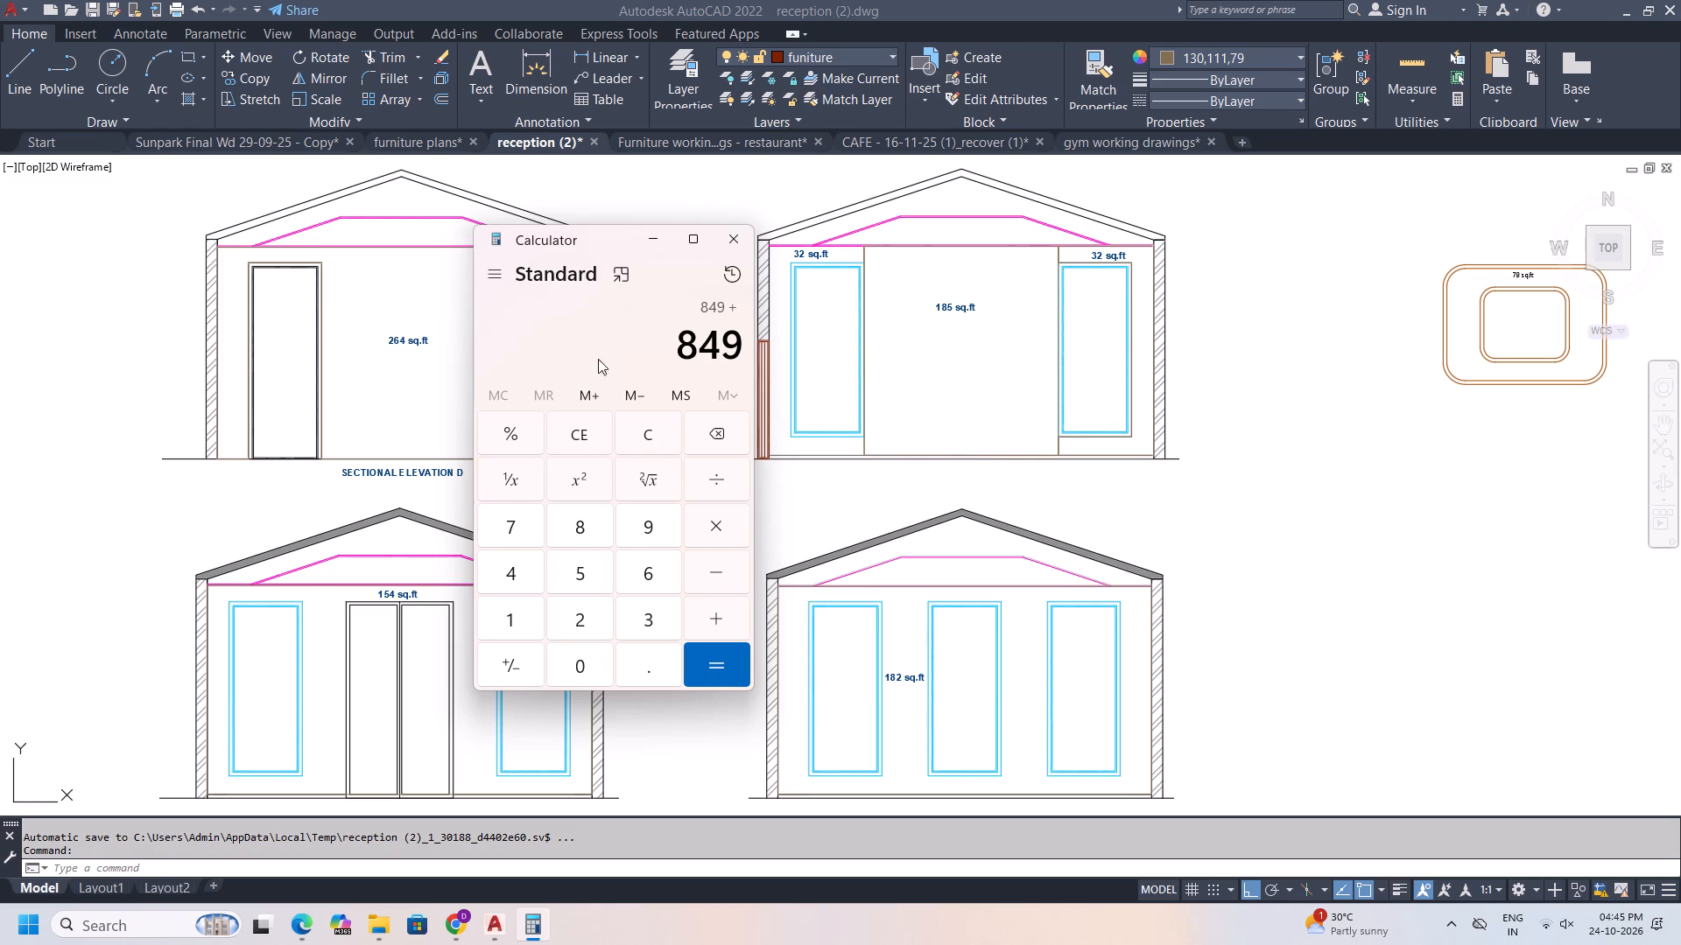
{"action": "left_click", "coordinate": [732, 233]}
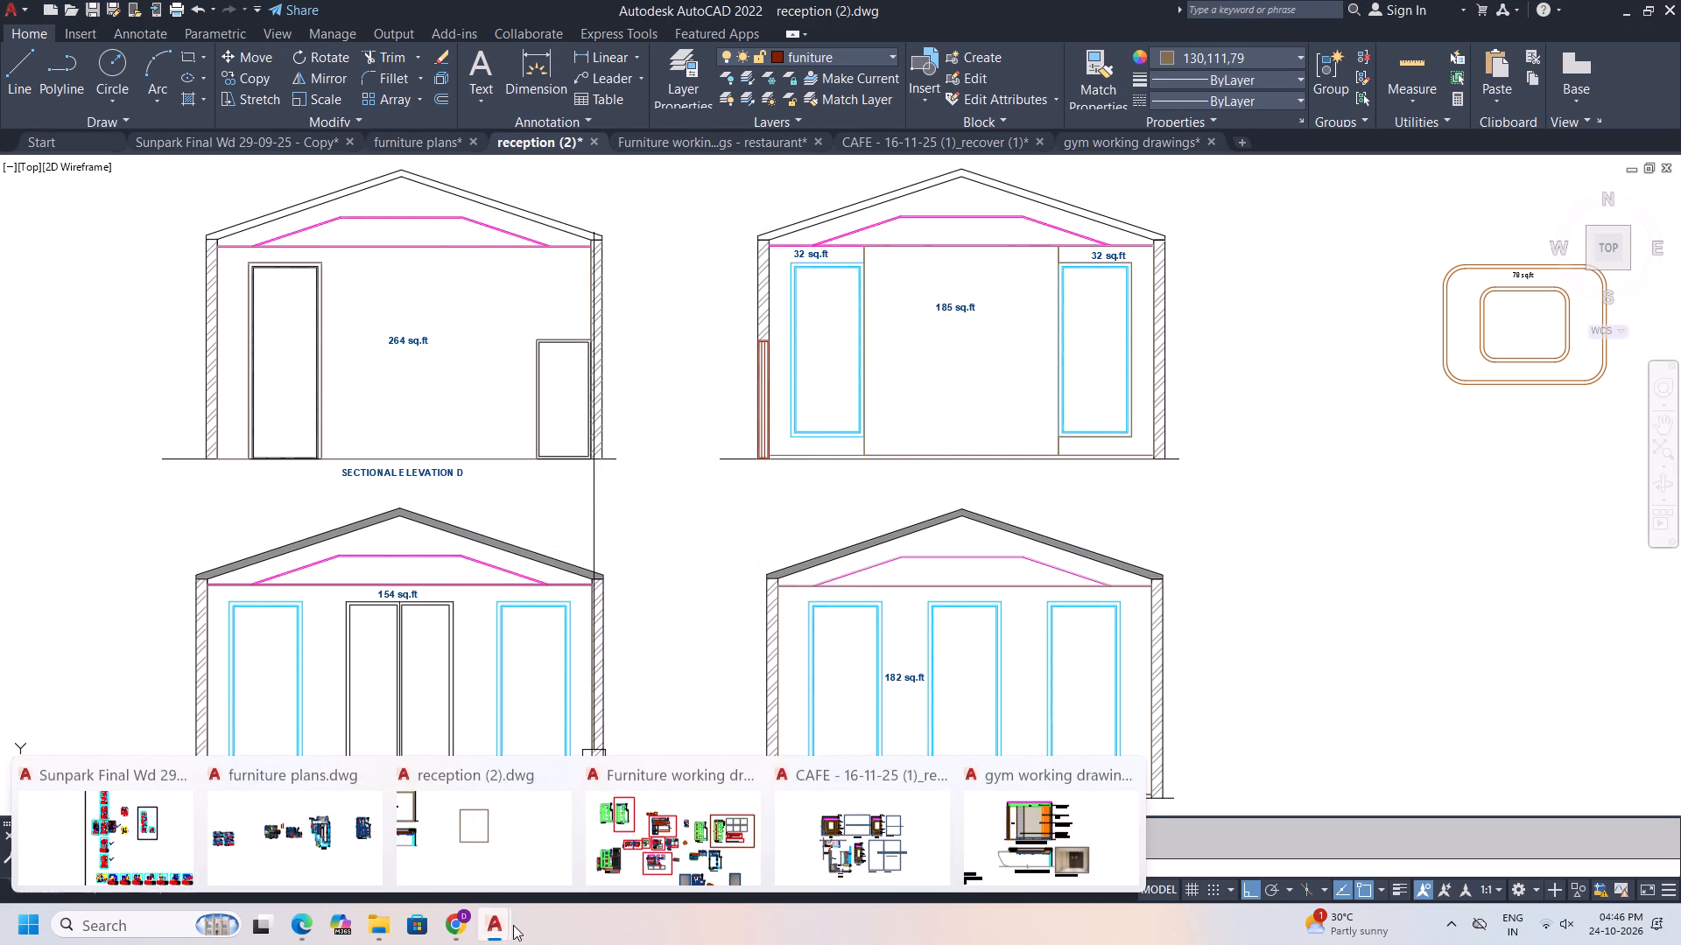
Switch to the Google Keep note in Chrome and enter "850 sq.ft" on the second dashed line.
{"action": "left_click", "coordinate": [462, 923]}
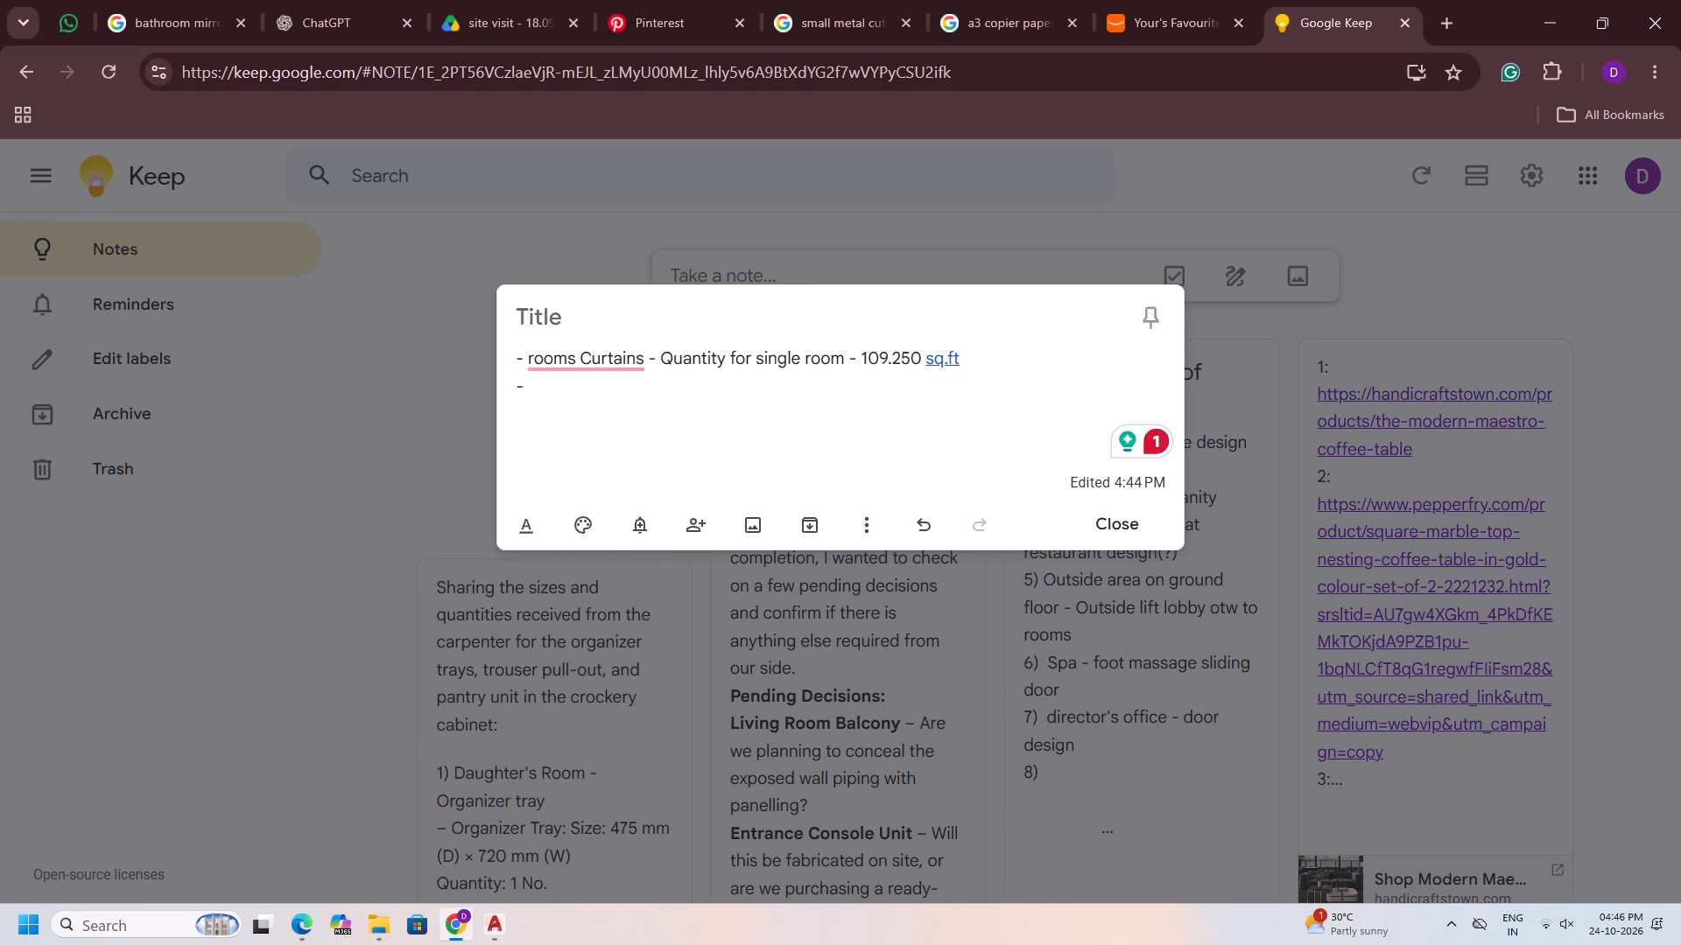
{"action": "key", "text": "8"}
{"action": "type", "text": "50"}
{"action": "key", "text": "space"}
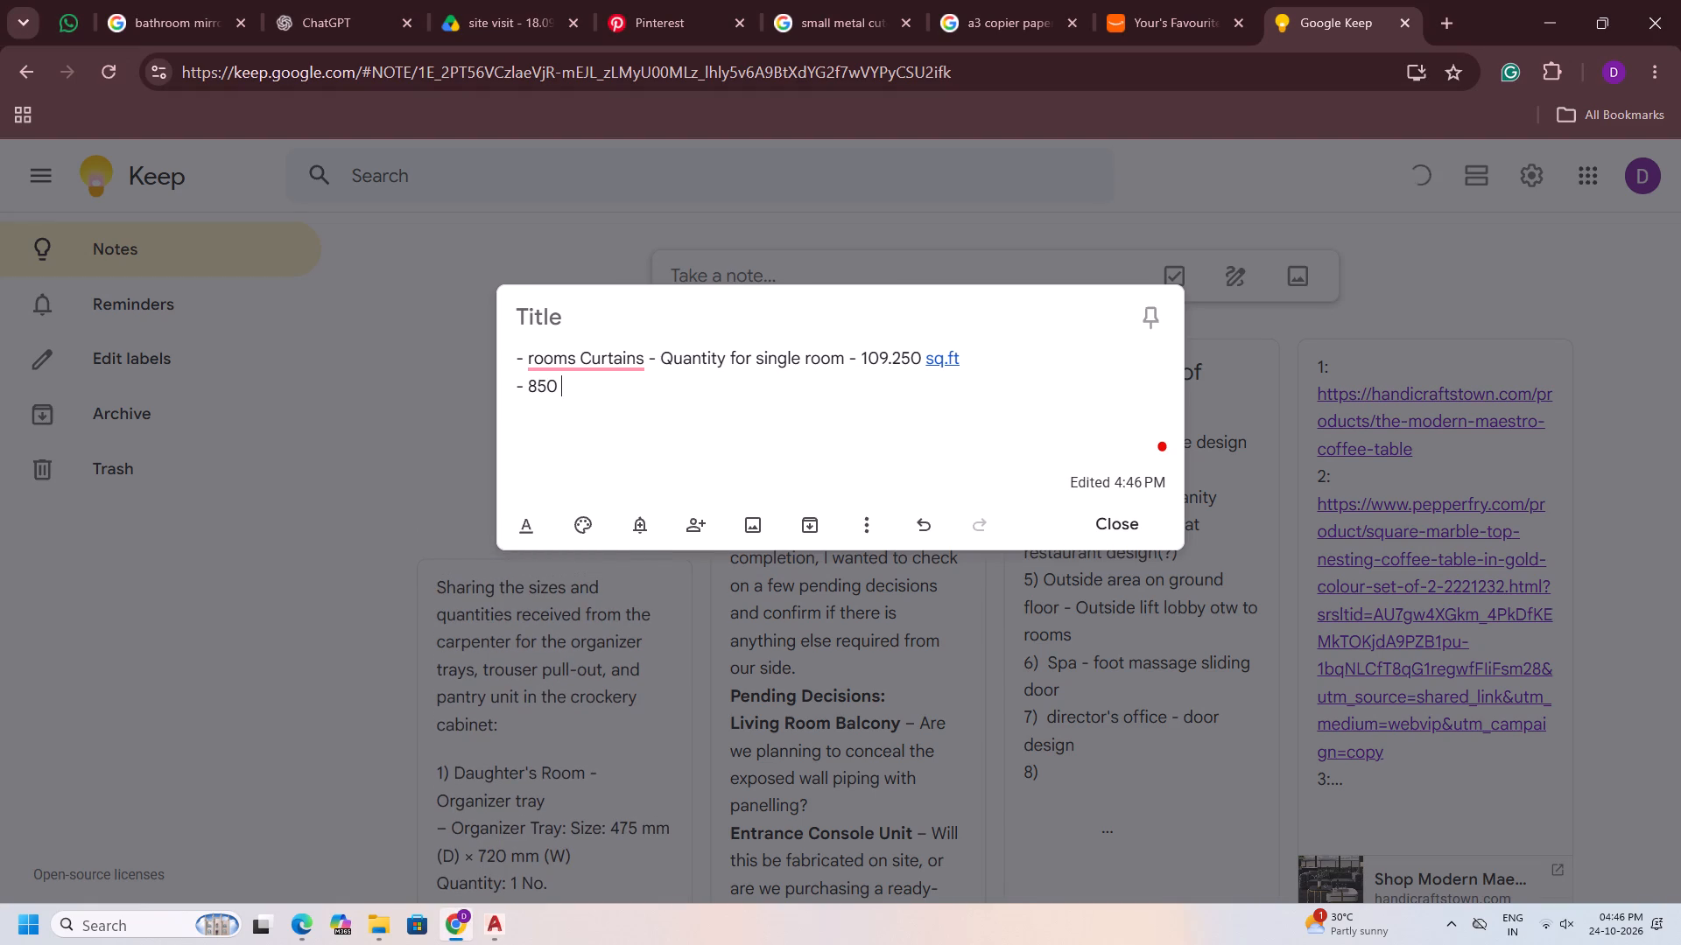
{"action": "type", "text": "sq.ft"}
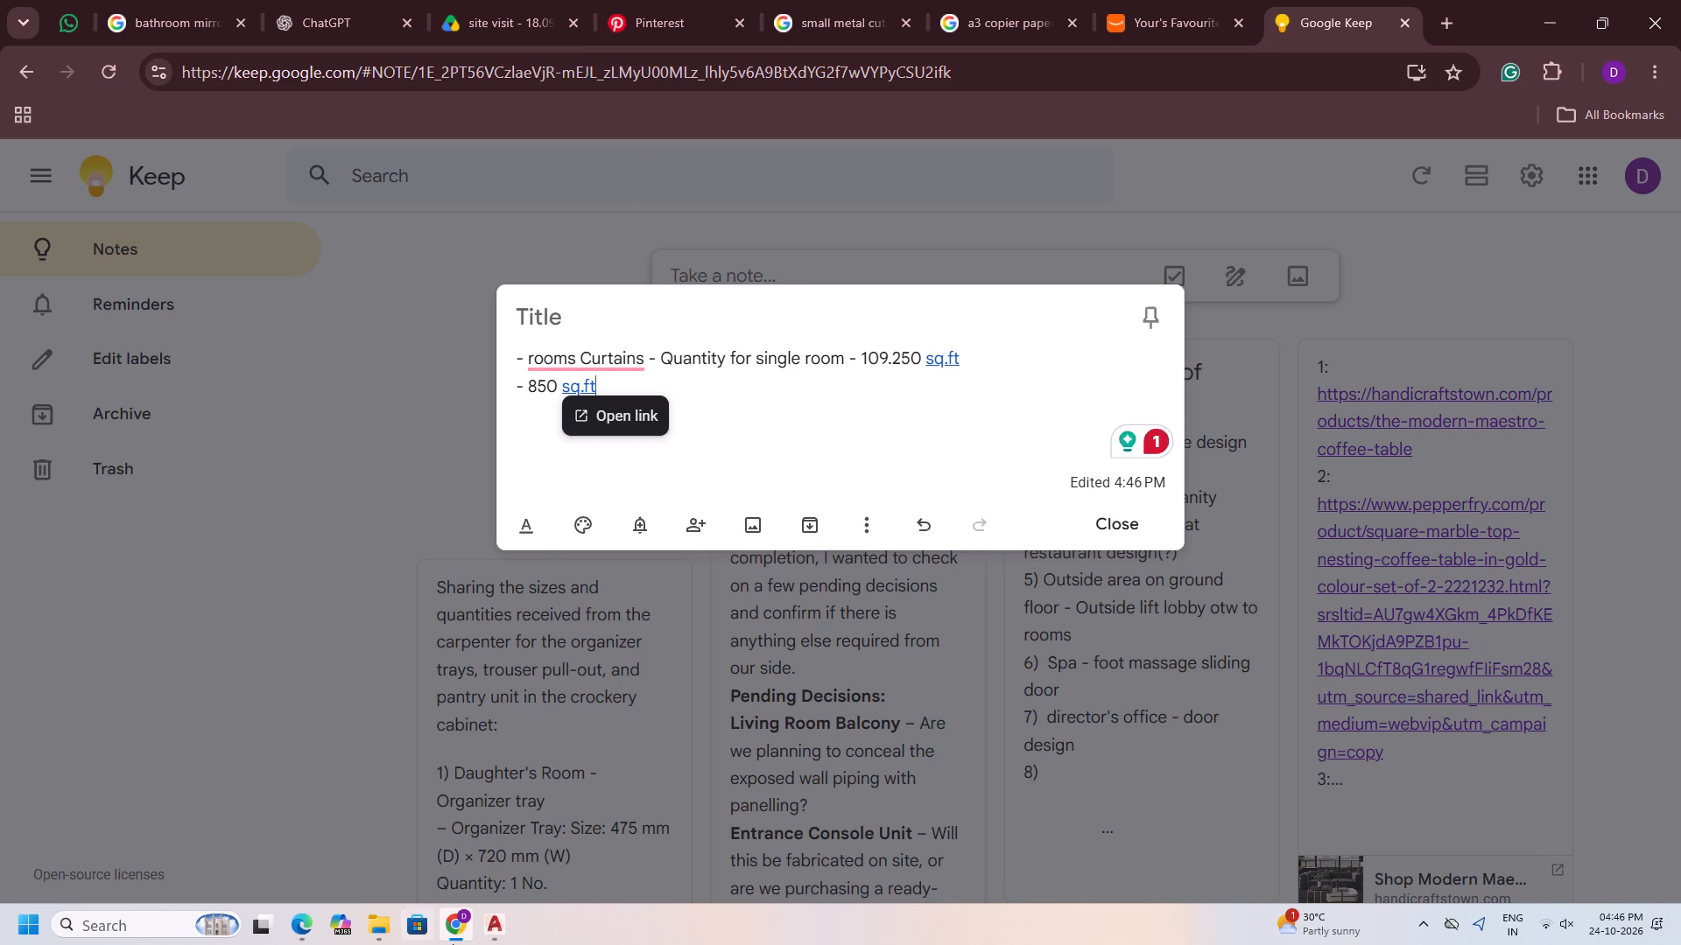
Switch to the furniture plans drawing in AutoCAD and close it, saving its changes.
{"action": "left_click", "coordinate": [496, 932]}
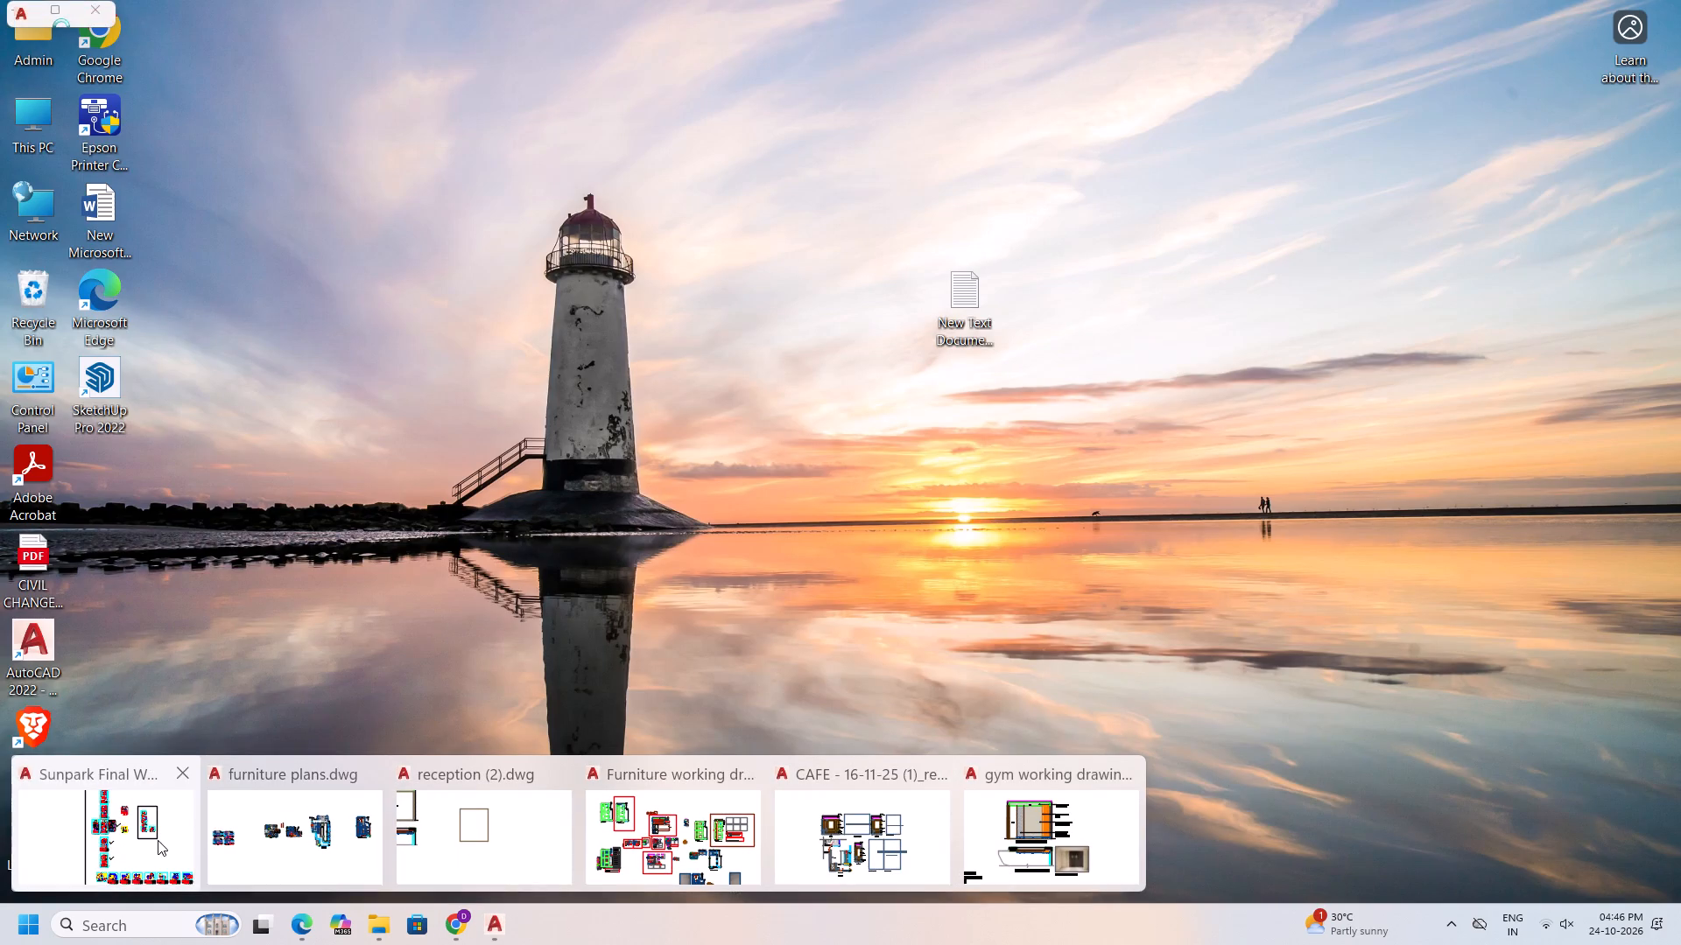
{"action": "left_click", "coordinate": [333, 838]}
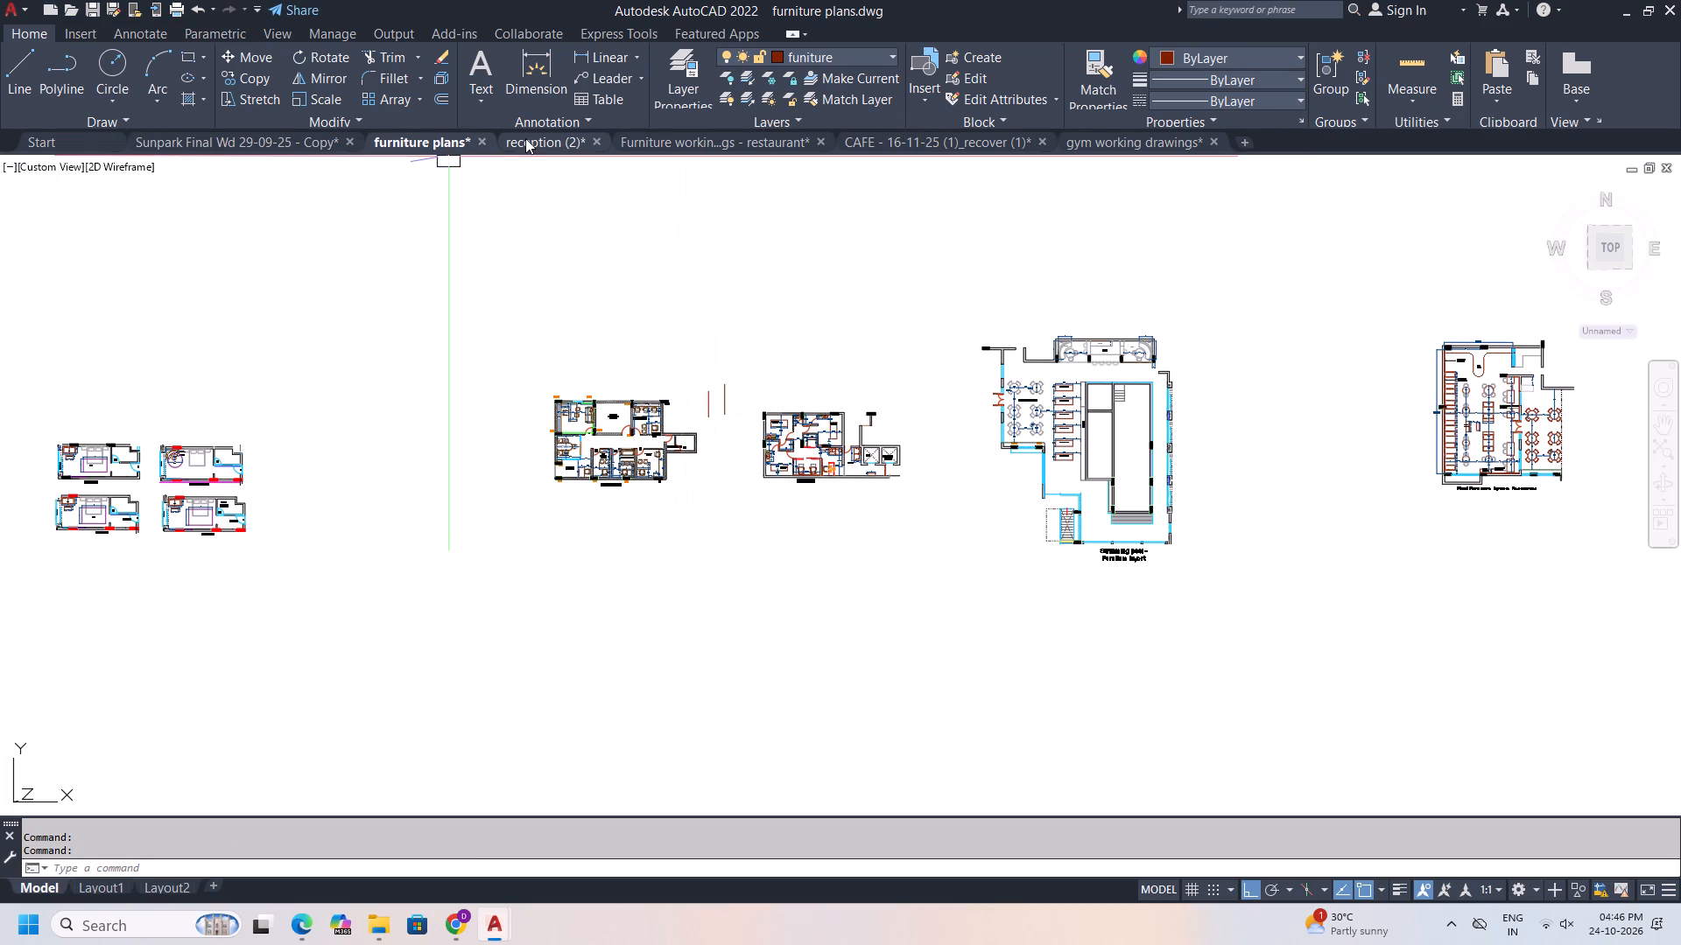
{"action": "left_click", "coordinate": [482, 142]}
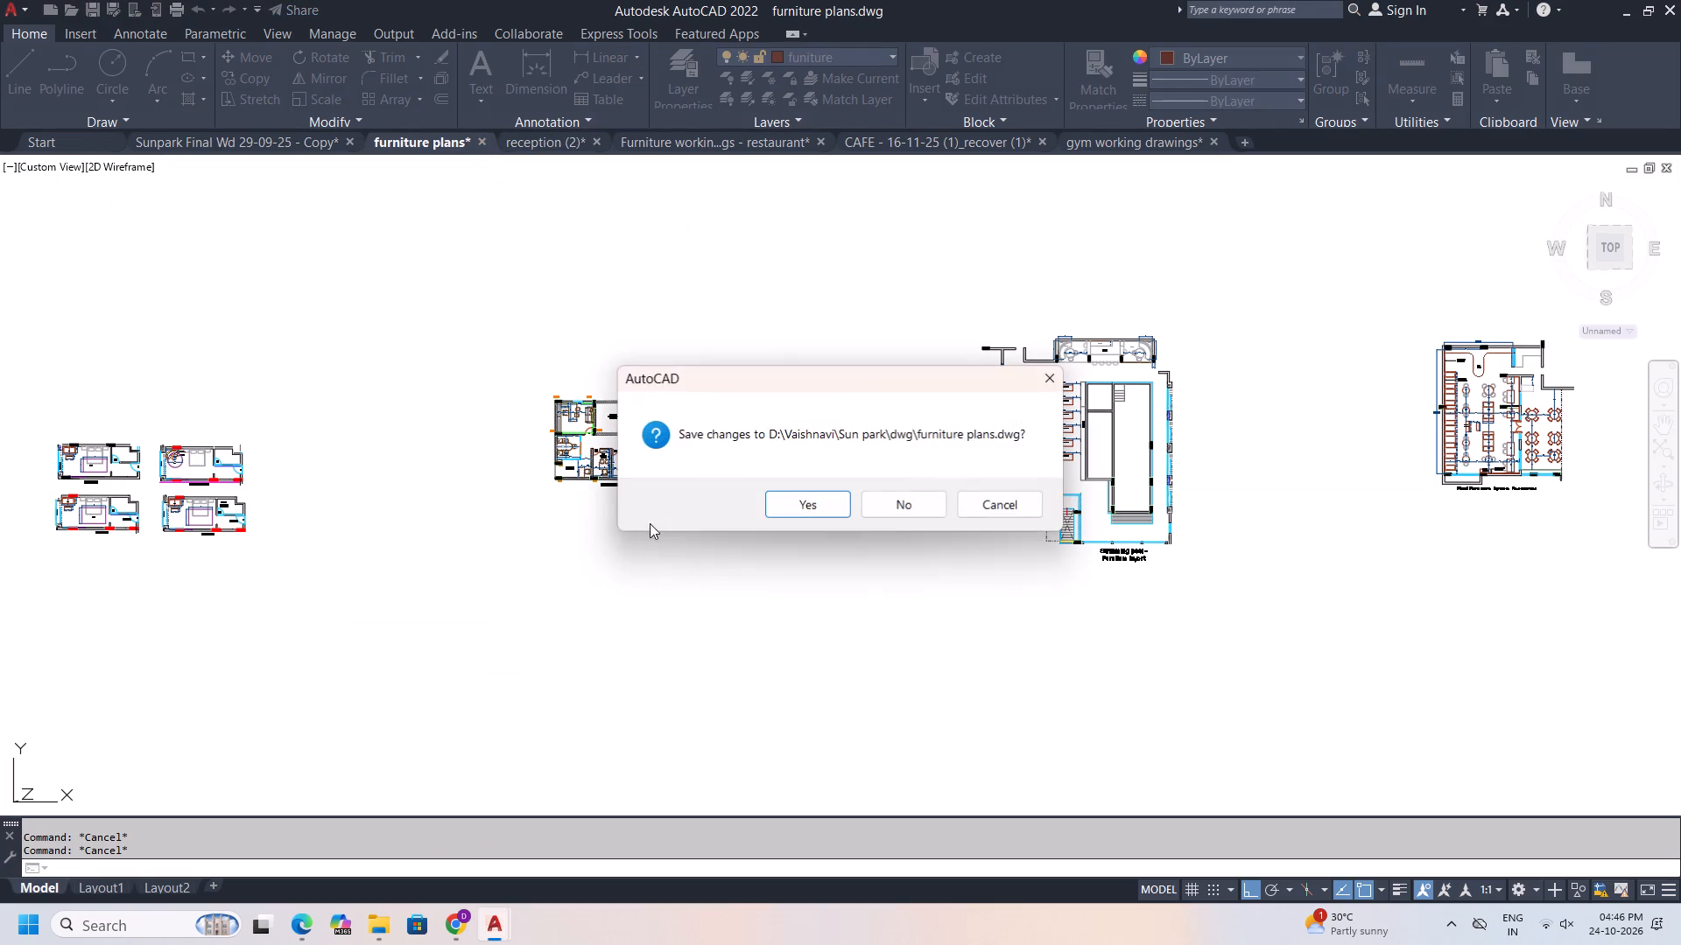
{"action": "left_click", "coordinate": [791, 506]}
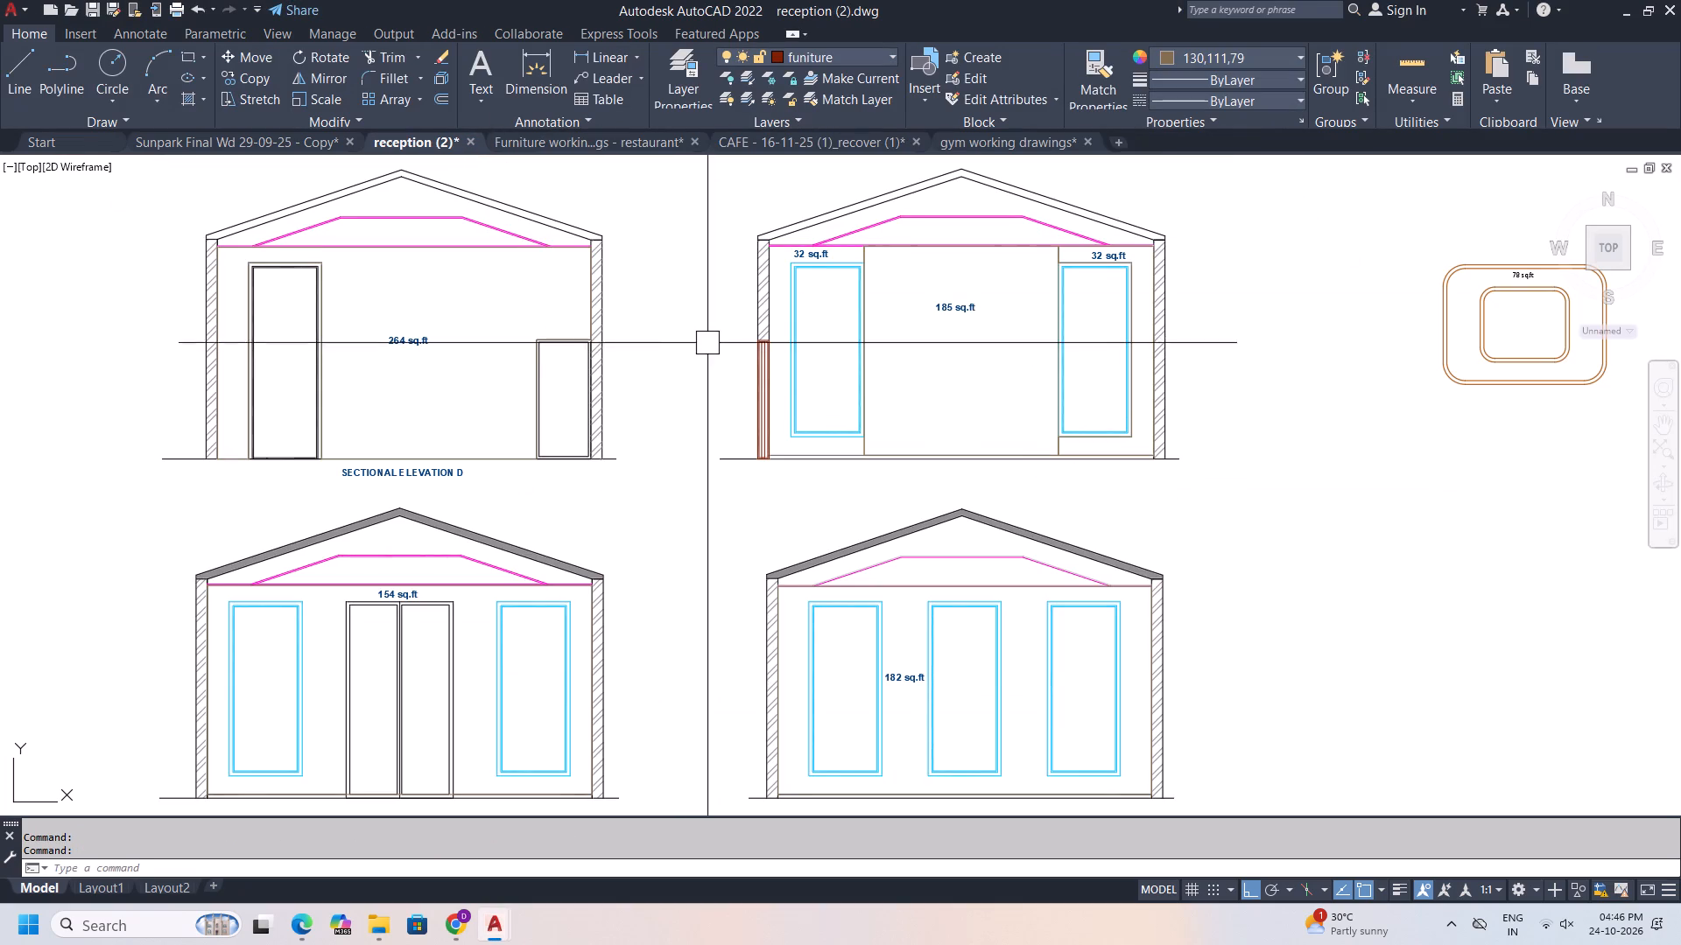
List the properties of the wall outline polyline on Sectional Elevation D in the reception (2) drawing, and dismiss the listing.
{"action": "scroll", "coordinate": [819, 371], "scroll_direction": "down", "scroll_amount": 2}
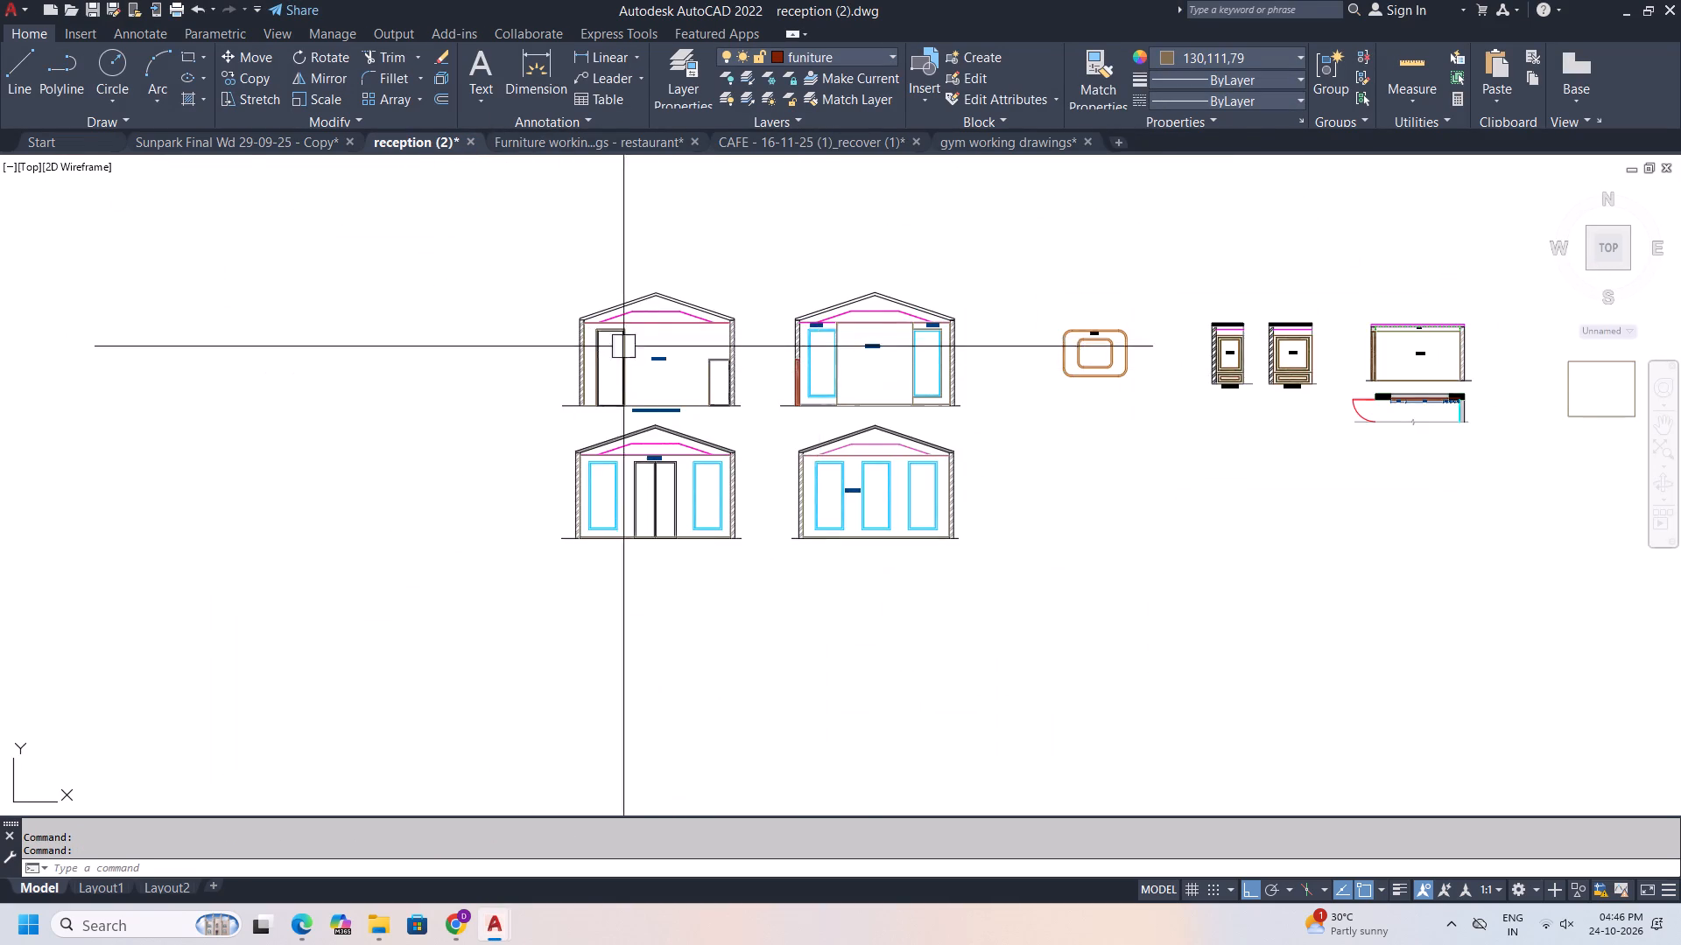
{"action": "scroll", "coordinate": [640, 353], "scroll_direction": "up", "scroll_amount": 4}
{"action": "scroll", "coordinate": [542, 279], "scroll_direction": "down", "scroll_amount": 1}
{"action": "left_click", "coordinate": [591, 205]}
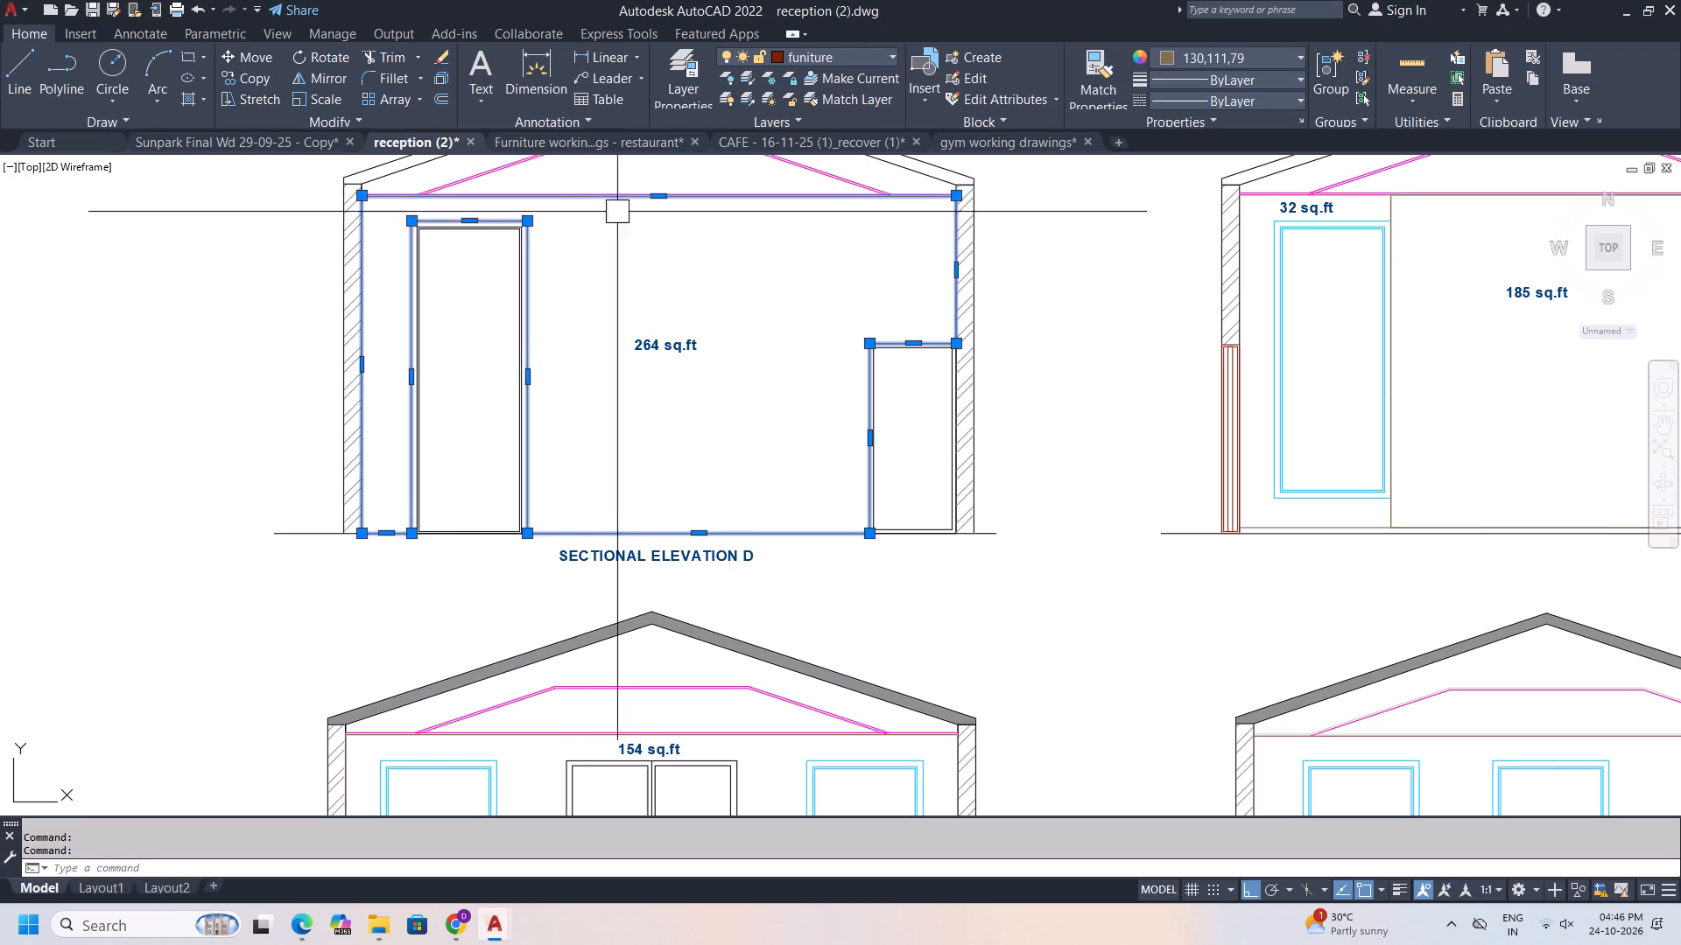
{"action": "middle_click_drag", "start_coordinate": [709, 287], "coordinate": [709, 346]}
{"action": "key", "text": "Escape"}
{"action": "type", "text": "list"}
{"action": "key", "text": "space"}
{"action": "left_click", "coordinate": [696, 263]}
{"action": "key", "text": "space"}
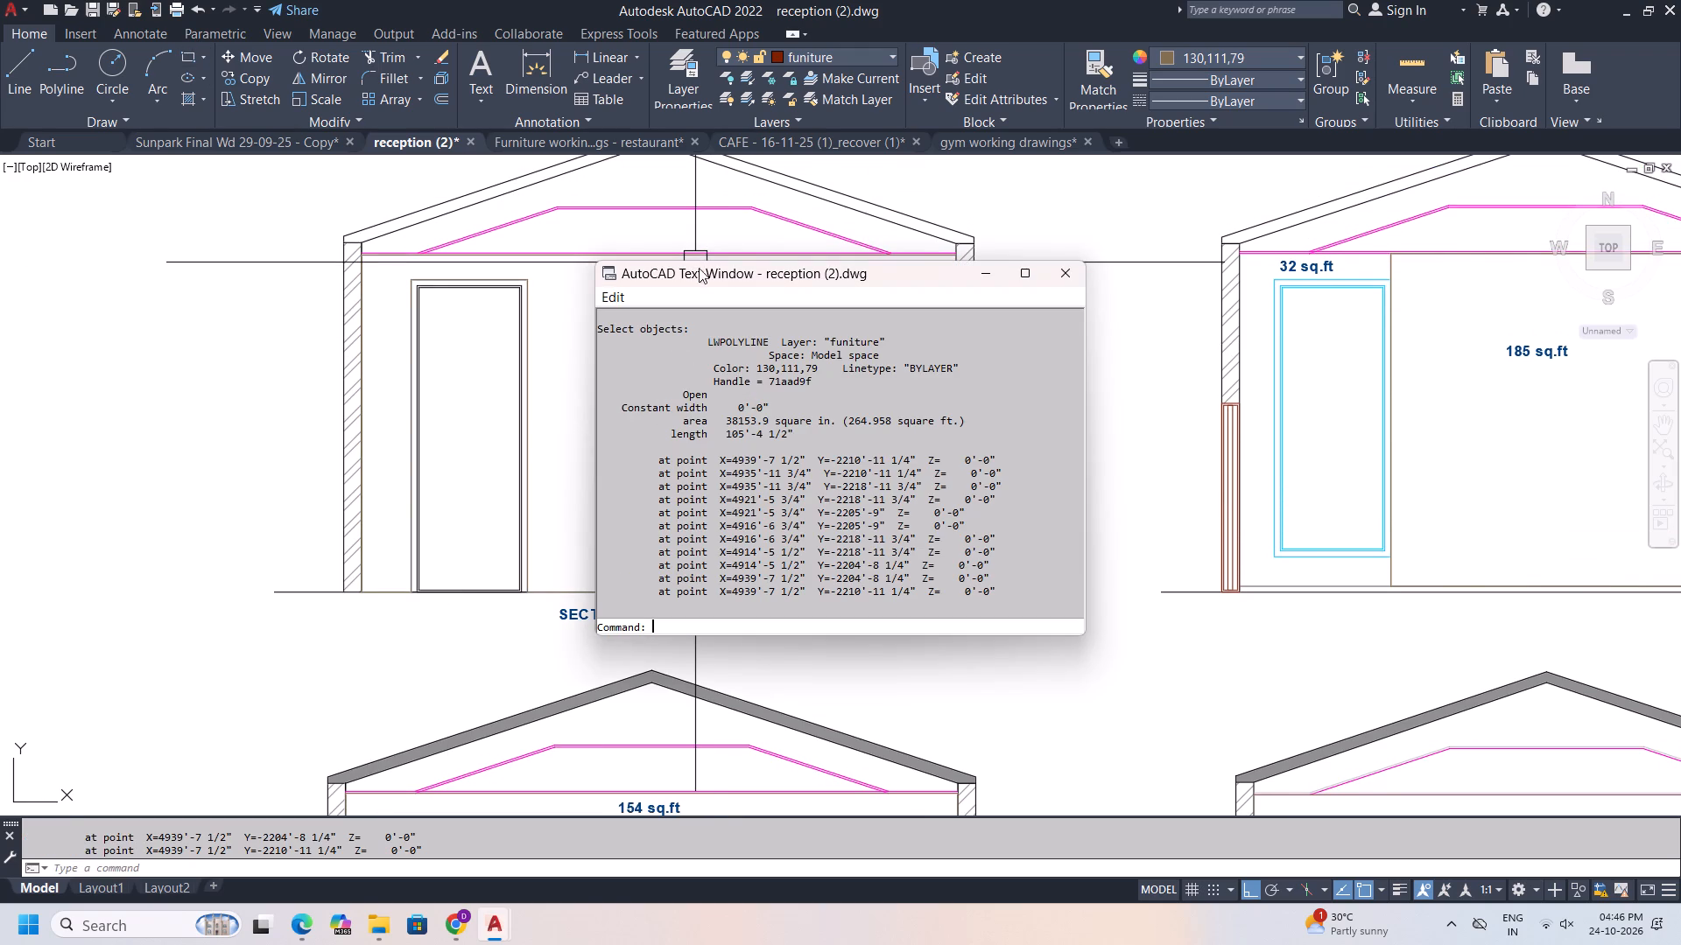
{"action": "key", "text": "Escape"}
{"action": "key", "text": "Escape"}
{"action": "left_click", "coordinate": [1085, 267]}
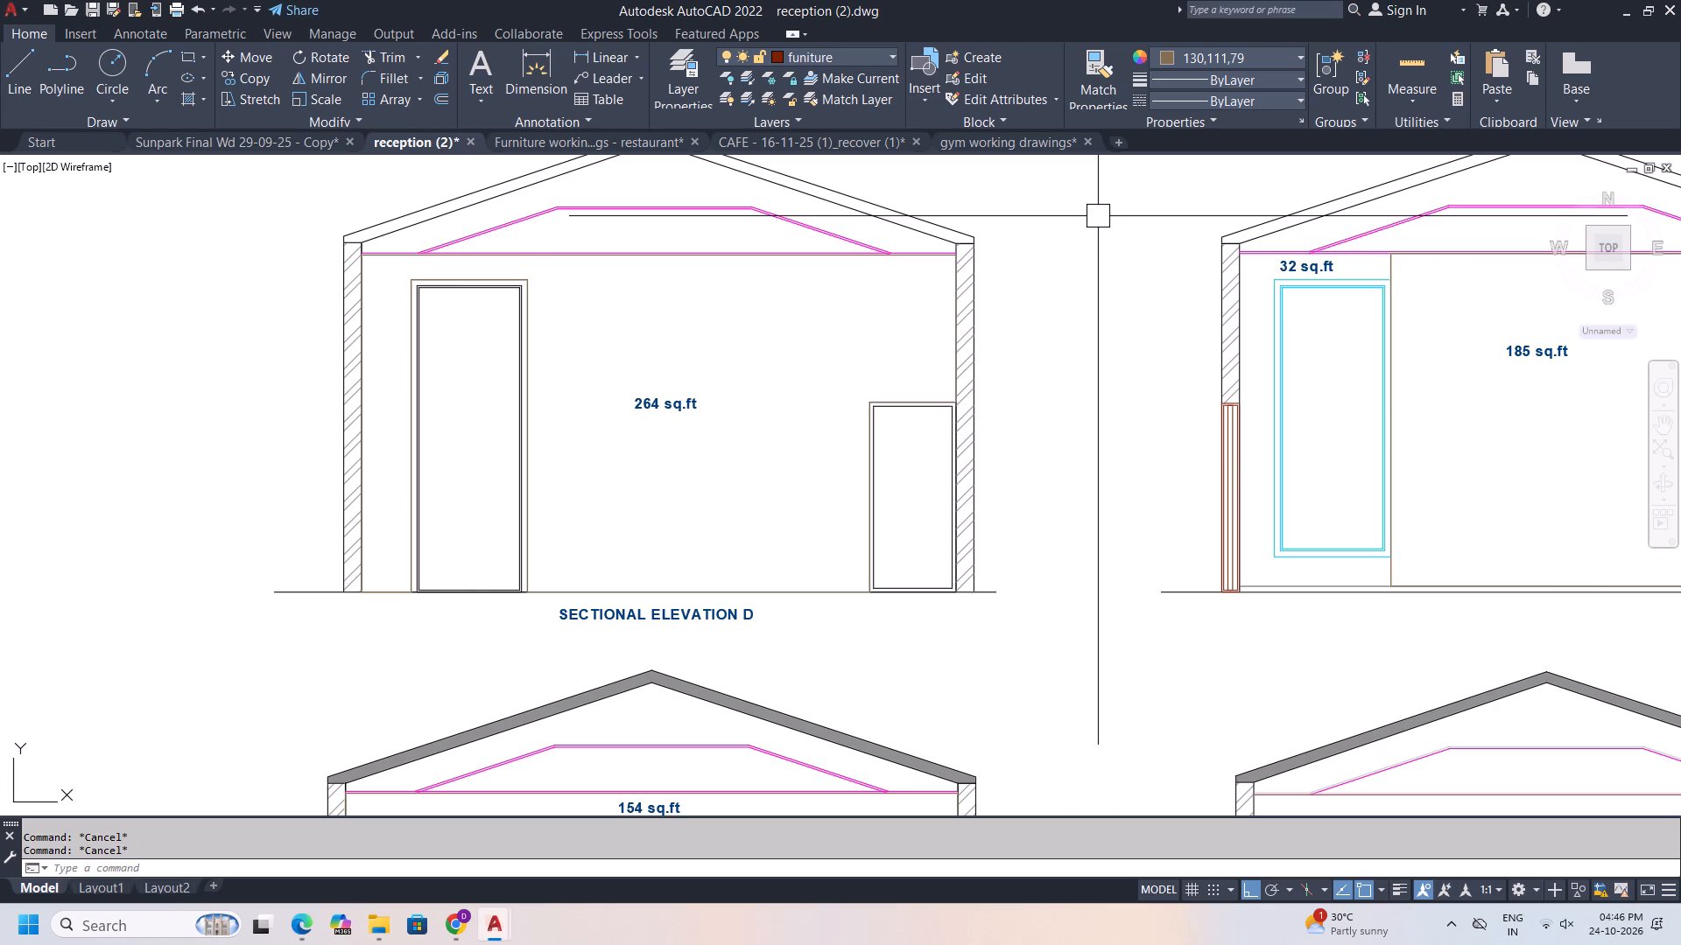
Examine the walls, windows and sq.ft area labels across the four reception elevations.
{"action": "middle_click_drag", "start_coordinate": [1078, 287], "coordinate": [1027, 294]}
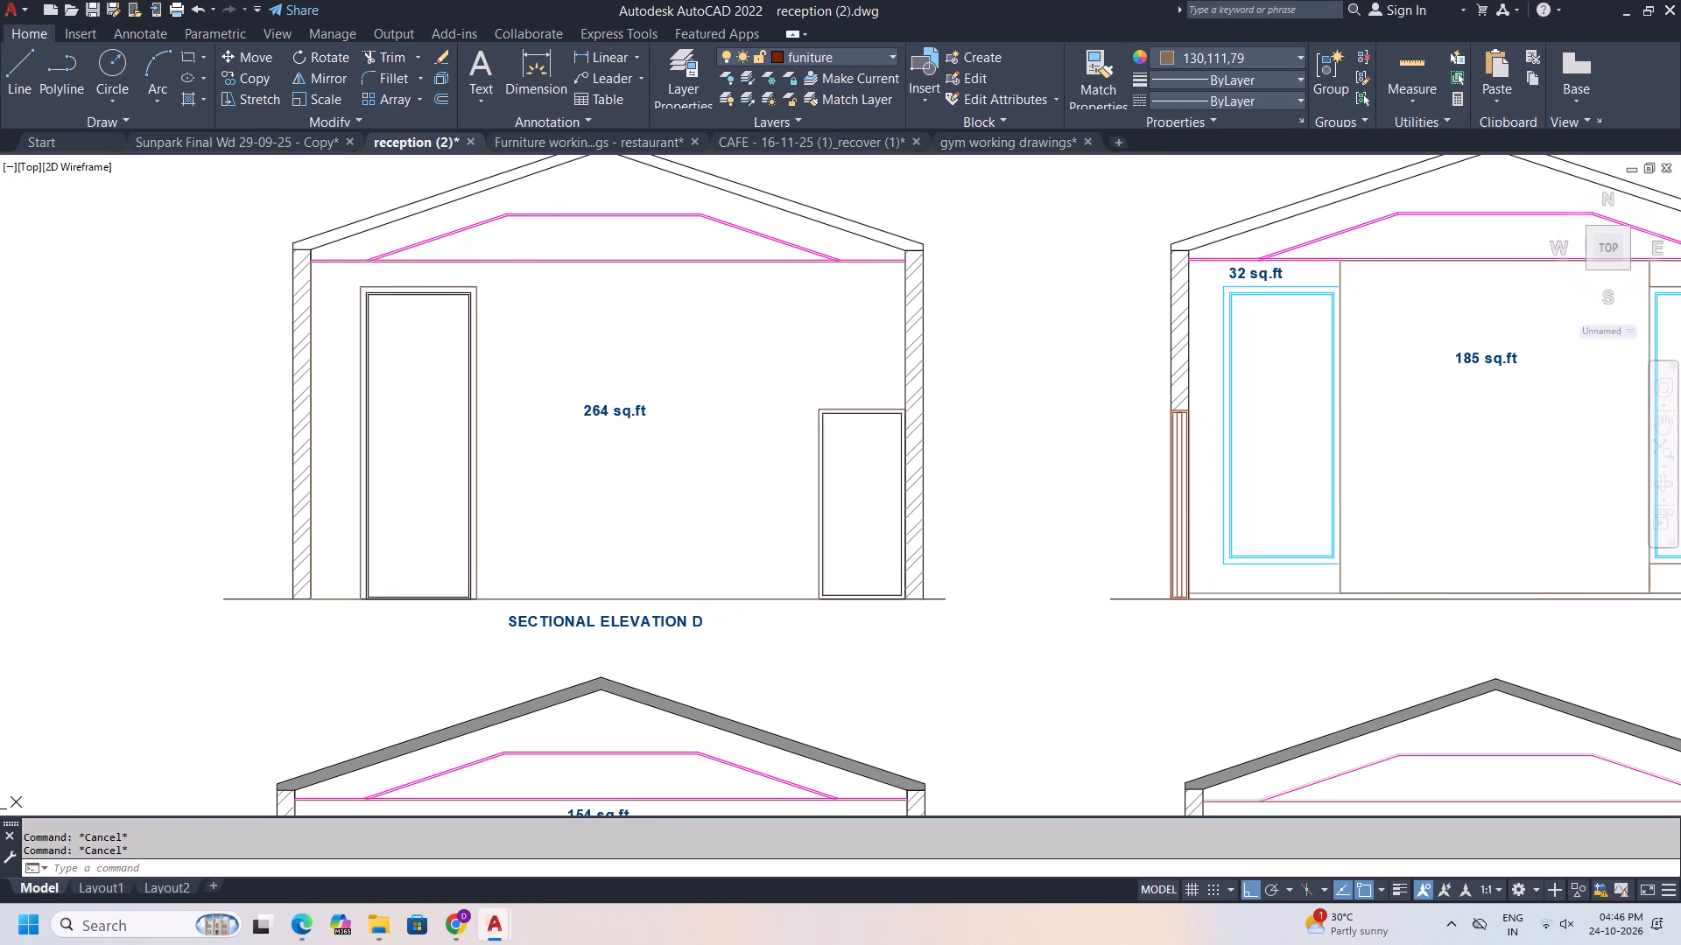
{"action": "middle_click_drag", "start_coordinate": [1028, 383], "coordinate": [723, 405]}
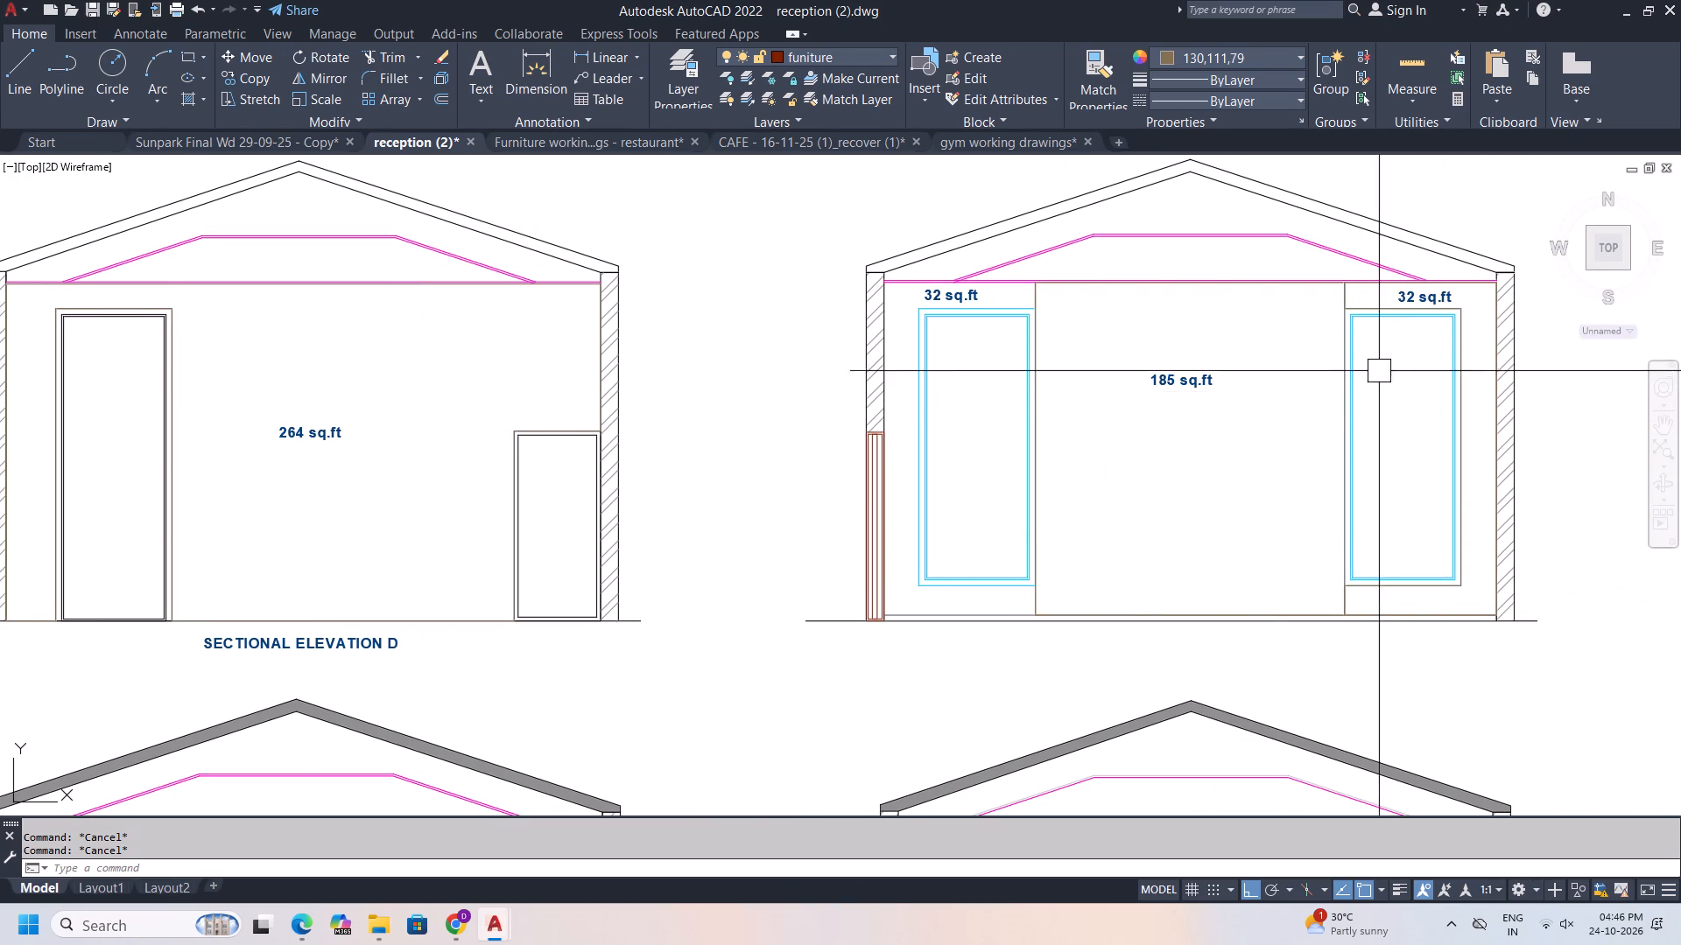
{"action": "middle_click_drag", "start_coordinate": [1399, 307], "coordinate": [1284, 304]}
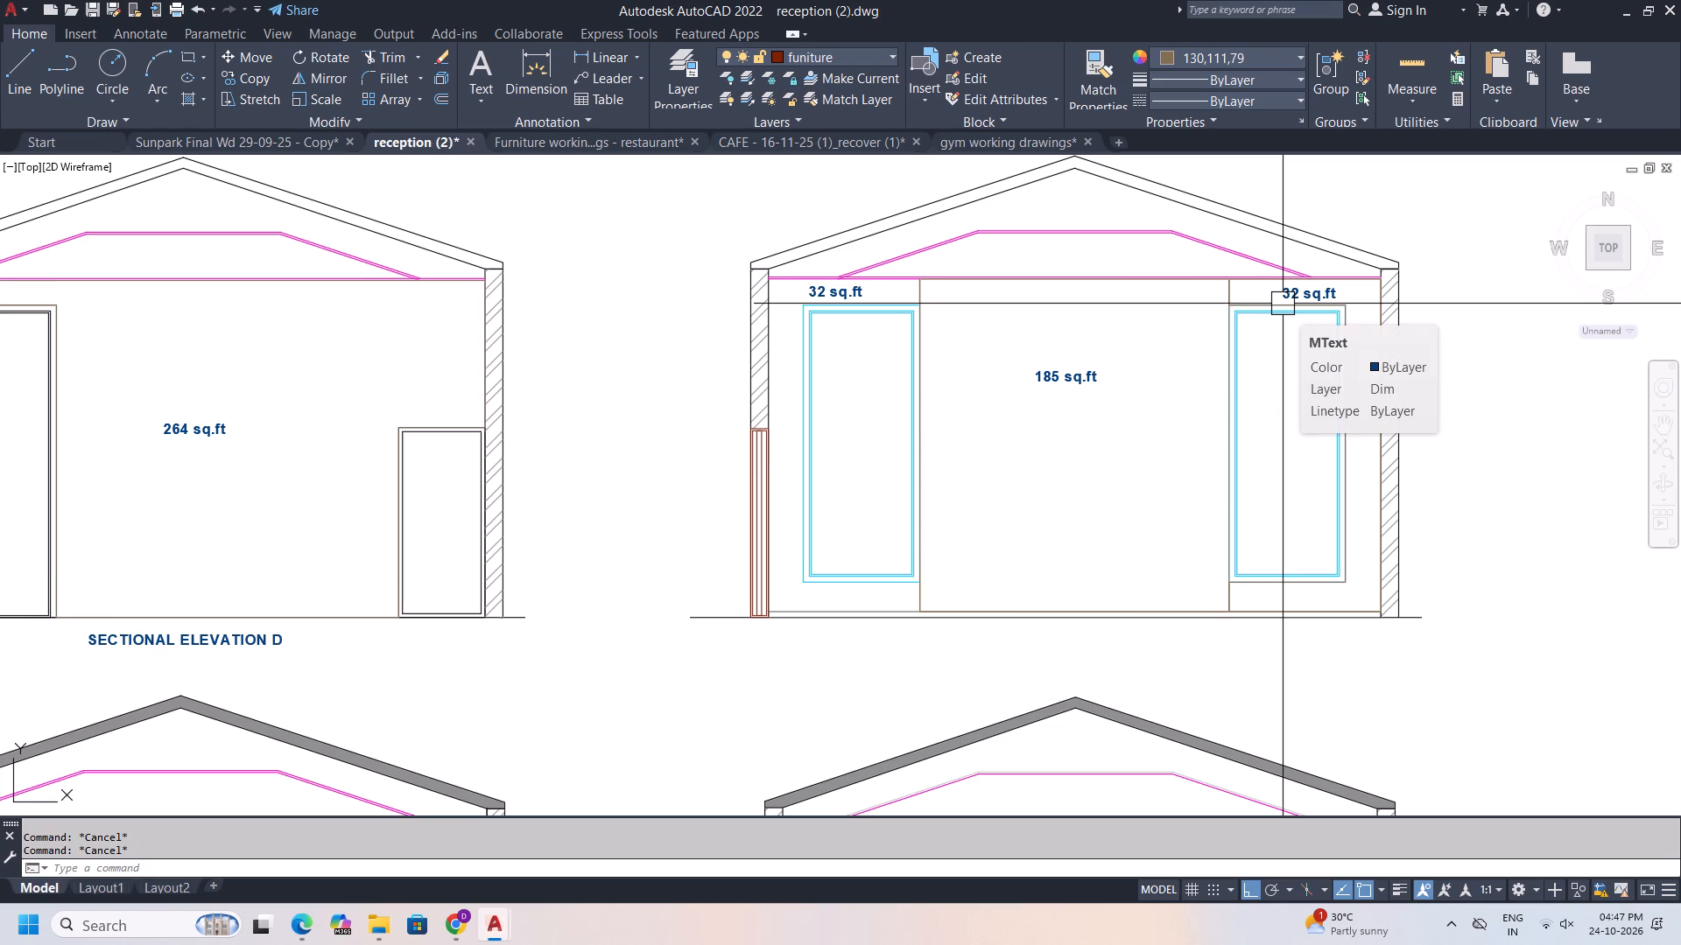
{"action": "scroll", "coordinate": [470, 785], "scroll_direction": "down", "scroll_amount": 2}
{"action": "middle_click_drag", "start_coordinate": [482, 724], "coordinate": [465, 549]}
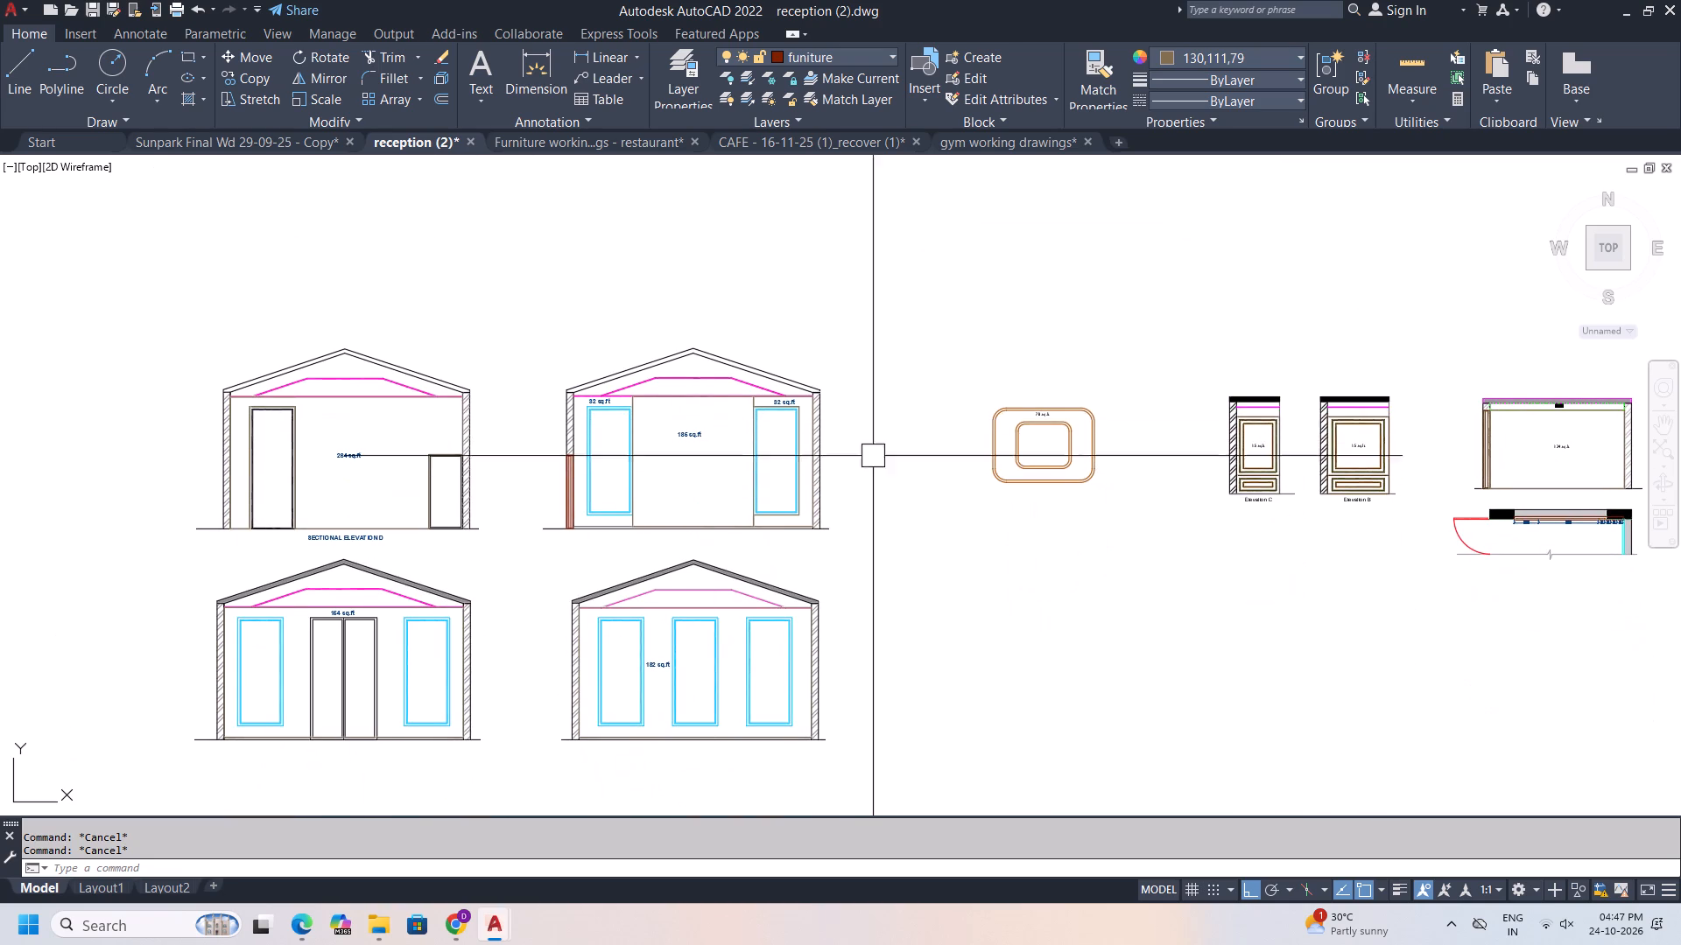
{"action": "scroll", "coordinate": [683, 653], "scroll_direction": "up", "scroll_amount": 2}
{"action": "scroll", "coordinate": [628, 704], "scroll_direction": "up", "scroll_amount": 1}
{"action": "middle_click_drag", "start_coordinate": [629, 704], "coordinate": [850, 518]}
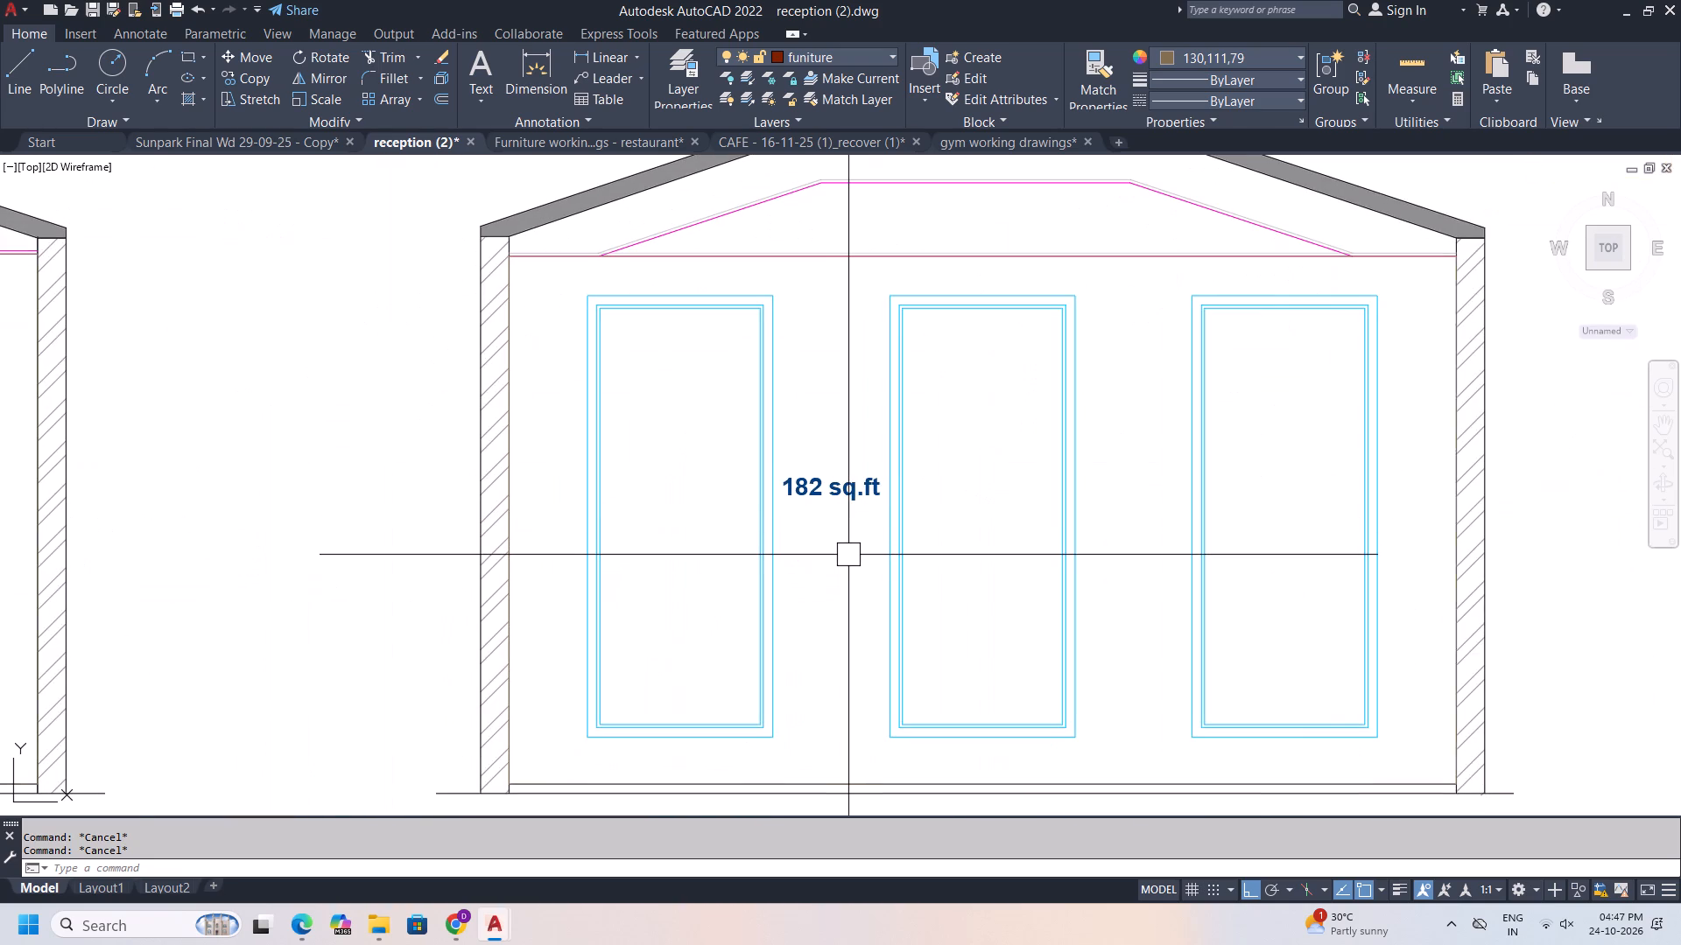
{"action": "scroll", "coordinate": [848, 555], "scroll_direction": "down", "scroll_amount": 3}
{"action": "scroll", "coordinate": [391, 517], "scroll_direction": "up", "scroll_amount": 1}
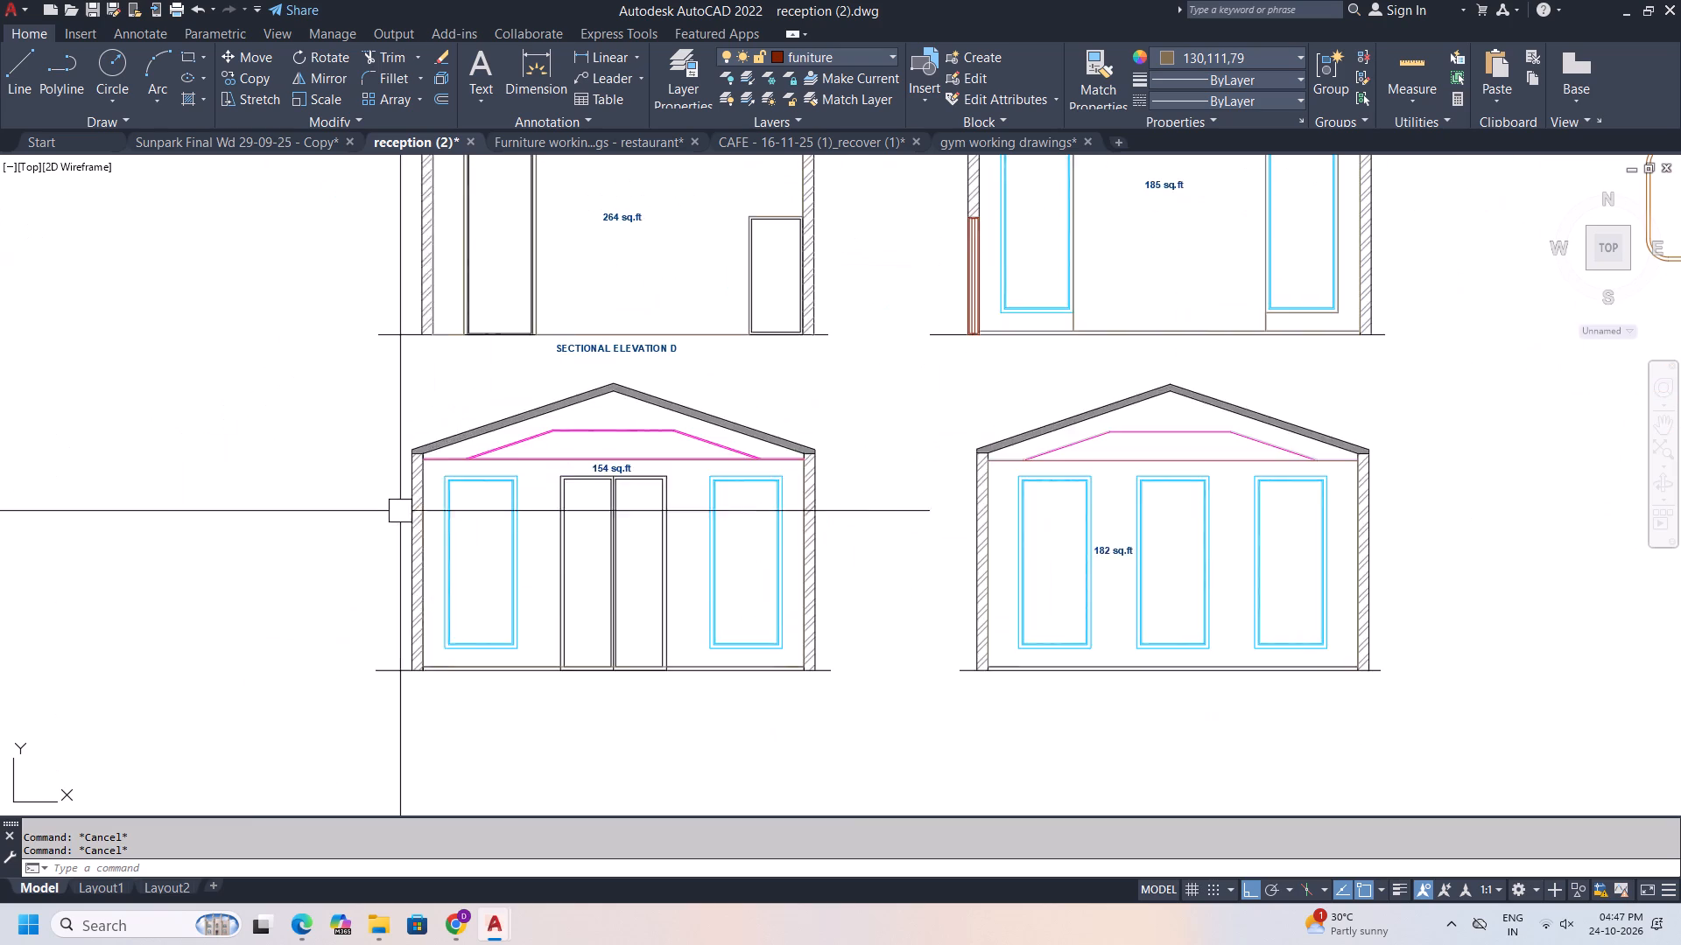
{"action": "scroll", "coordinate": [434, 507], "scroll_direction": "up", "scroll_amount": 2}
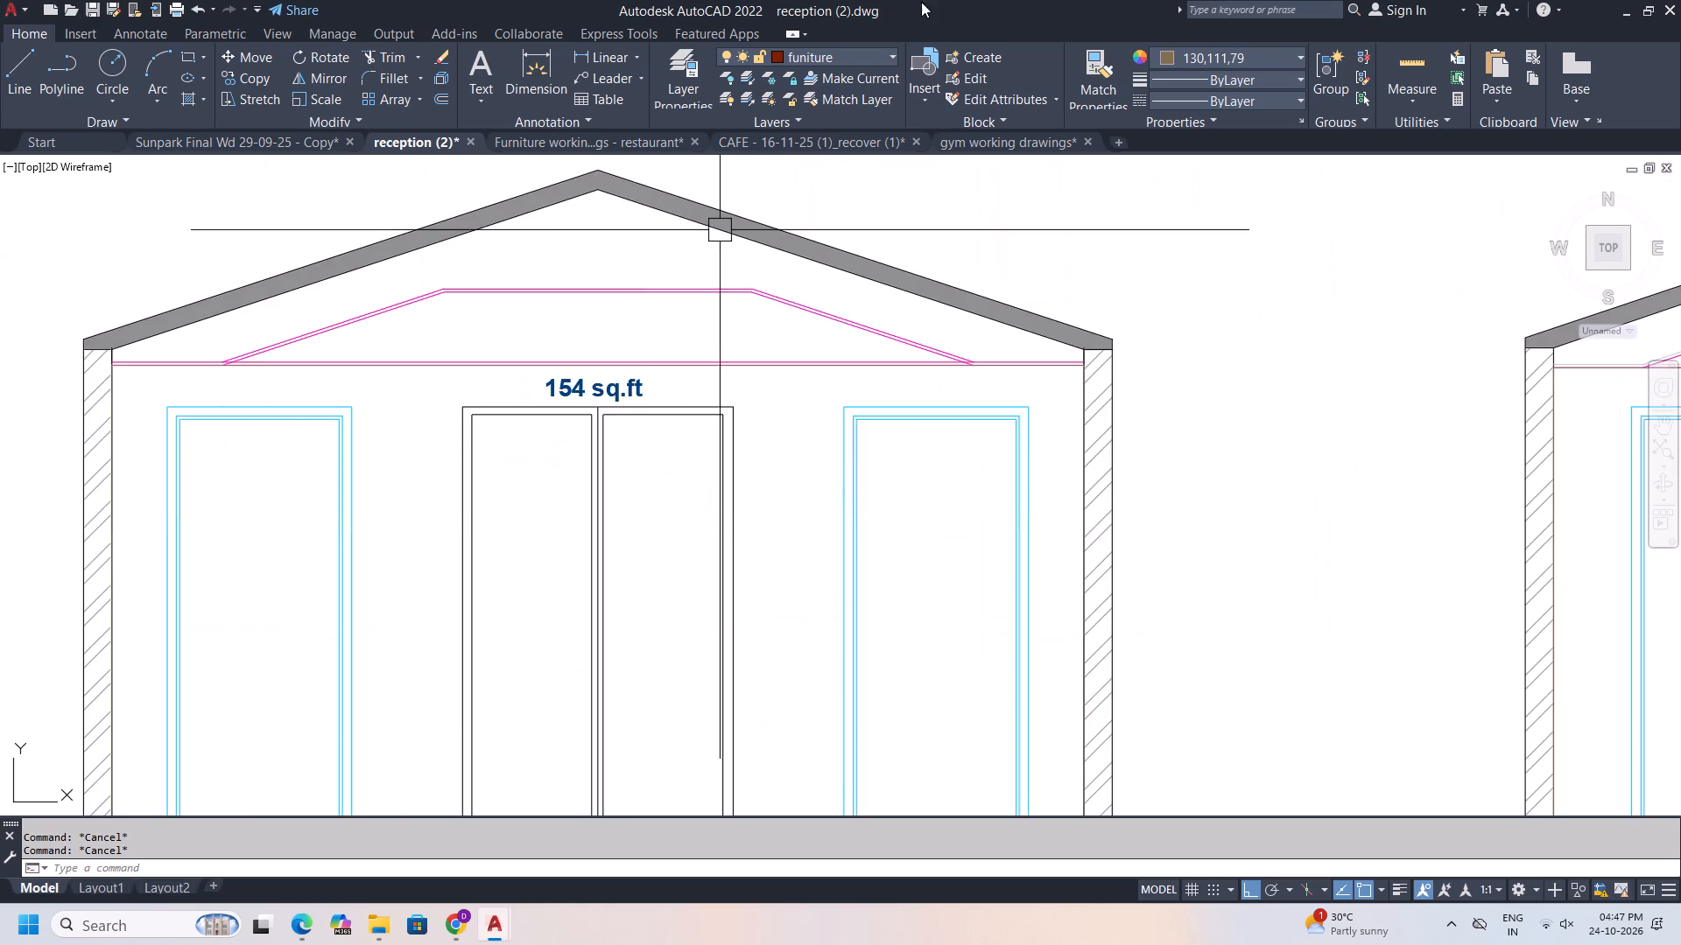
{"action": "scroll", "coordinate": [826, 252], "scroll_direction": "down", "scroll_amount": 3}
{"action": "middle_click_drag", "start_coordinate": [784, 318], "coordinate": [531, 414]}
{"action": "scroll", "coordinate": [759, 445], "scroll_direction": "up", "scroll_amount": 2}
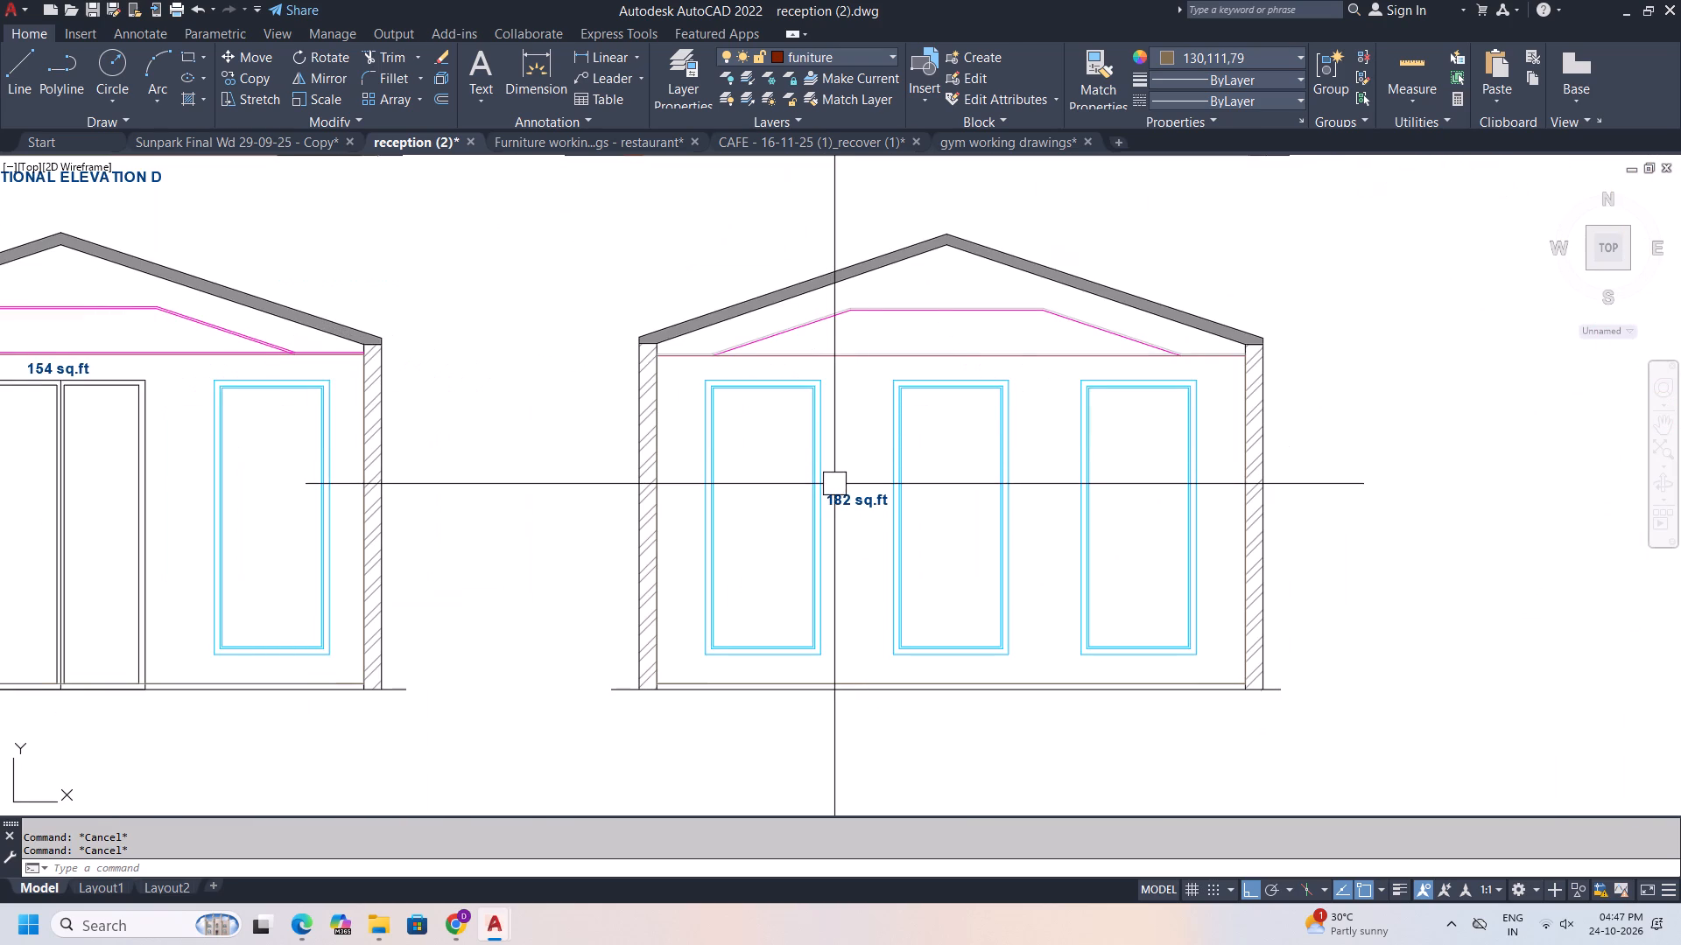
{"action": "middle_click_drag", "start_coordinate": [833, 484], "coordinate": [825, 489]}
{"action": "scroll", "coordinate": [874, 474], "scroll_direction": "down", "scroll_amount": 4}
{"action": "scroll", "coordinate": [885, 373], "scroll_direction": "up", "scroll_amount": 3}
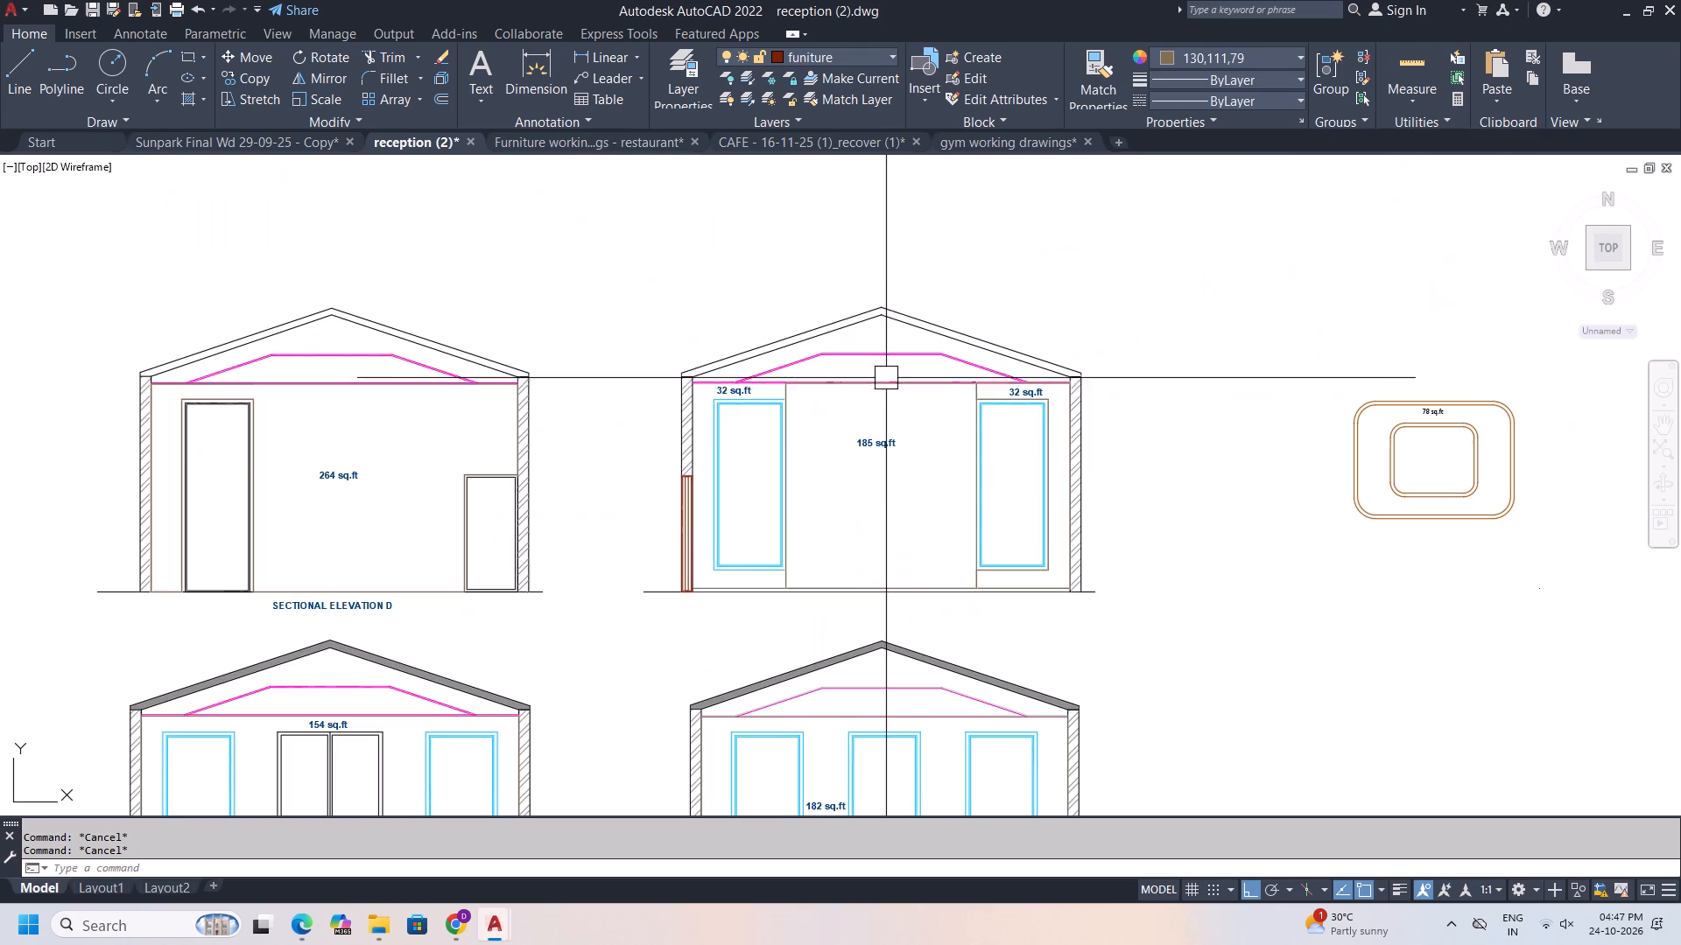
{"action": "scroll", "coordinate": [798, 437], "scroll_direction": "up", "scroll_amount": 1}
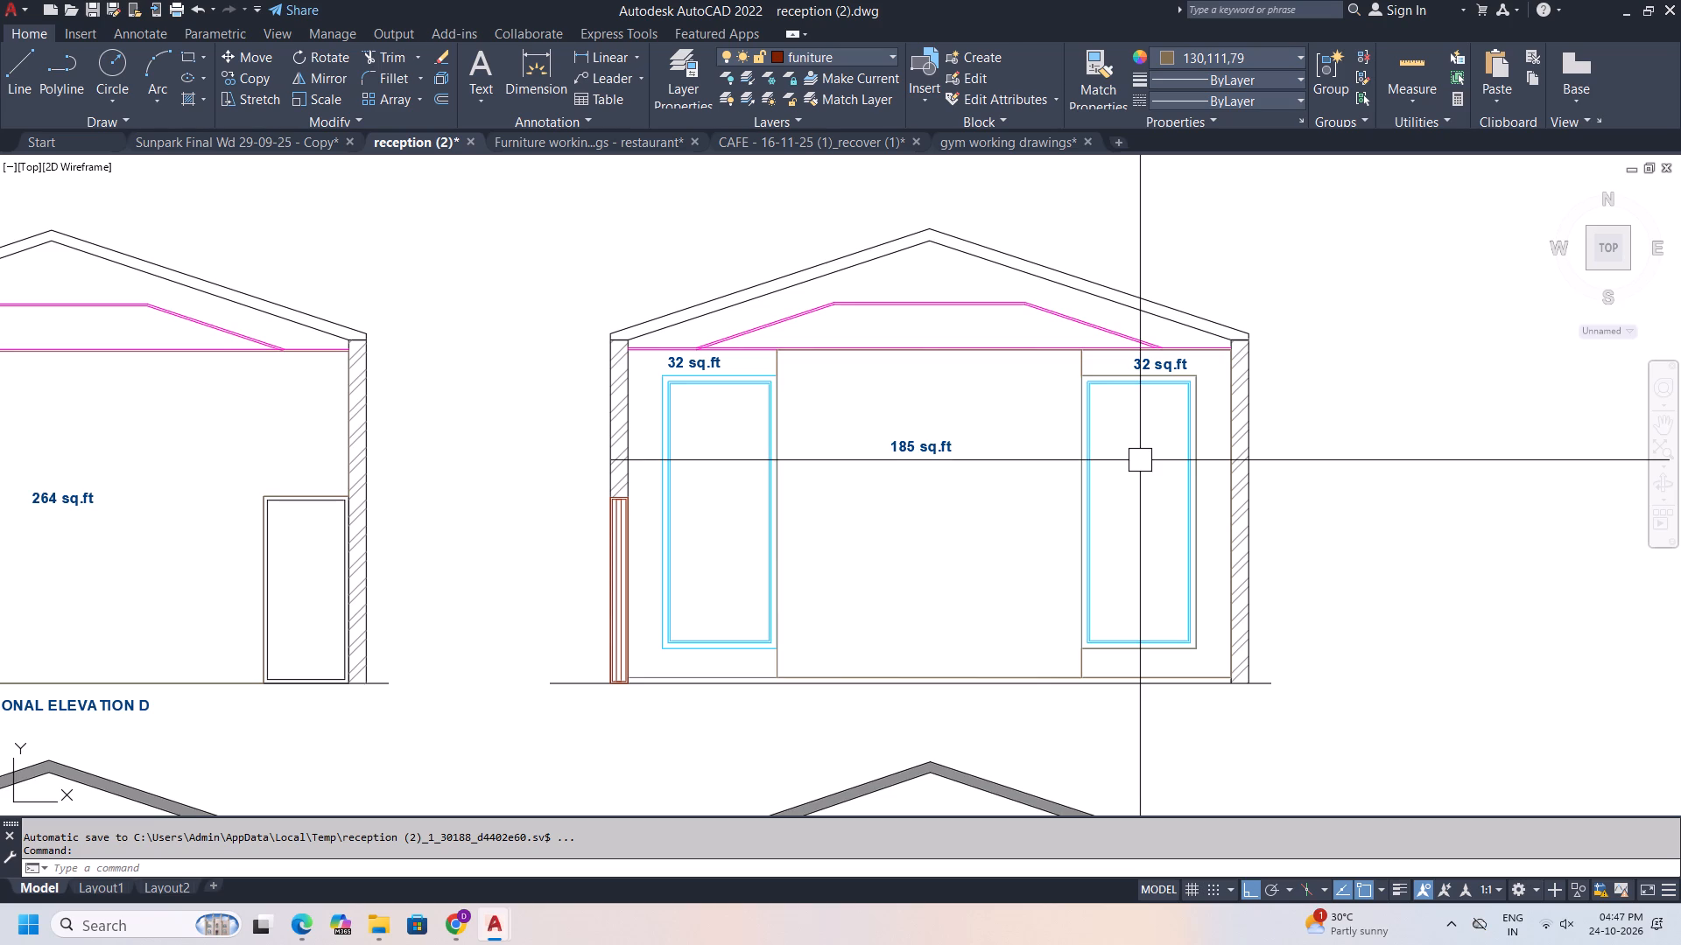
{"action": "scroll", "coordinate": [1312, 262], "scroll_direction": "down", "scroll_amount": 2}
{"action": "scroll", "coordinate": [873, 527], "scroll_direction": "up", "scroll_amount": 2}
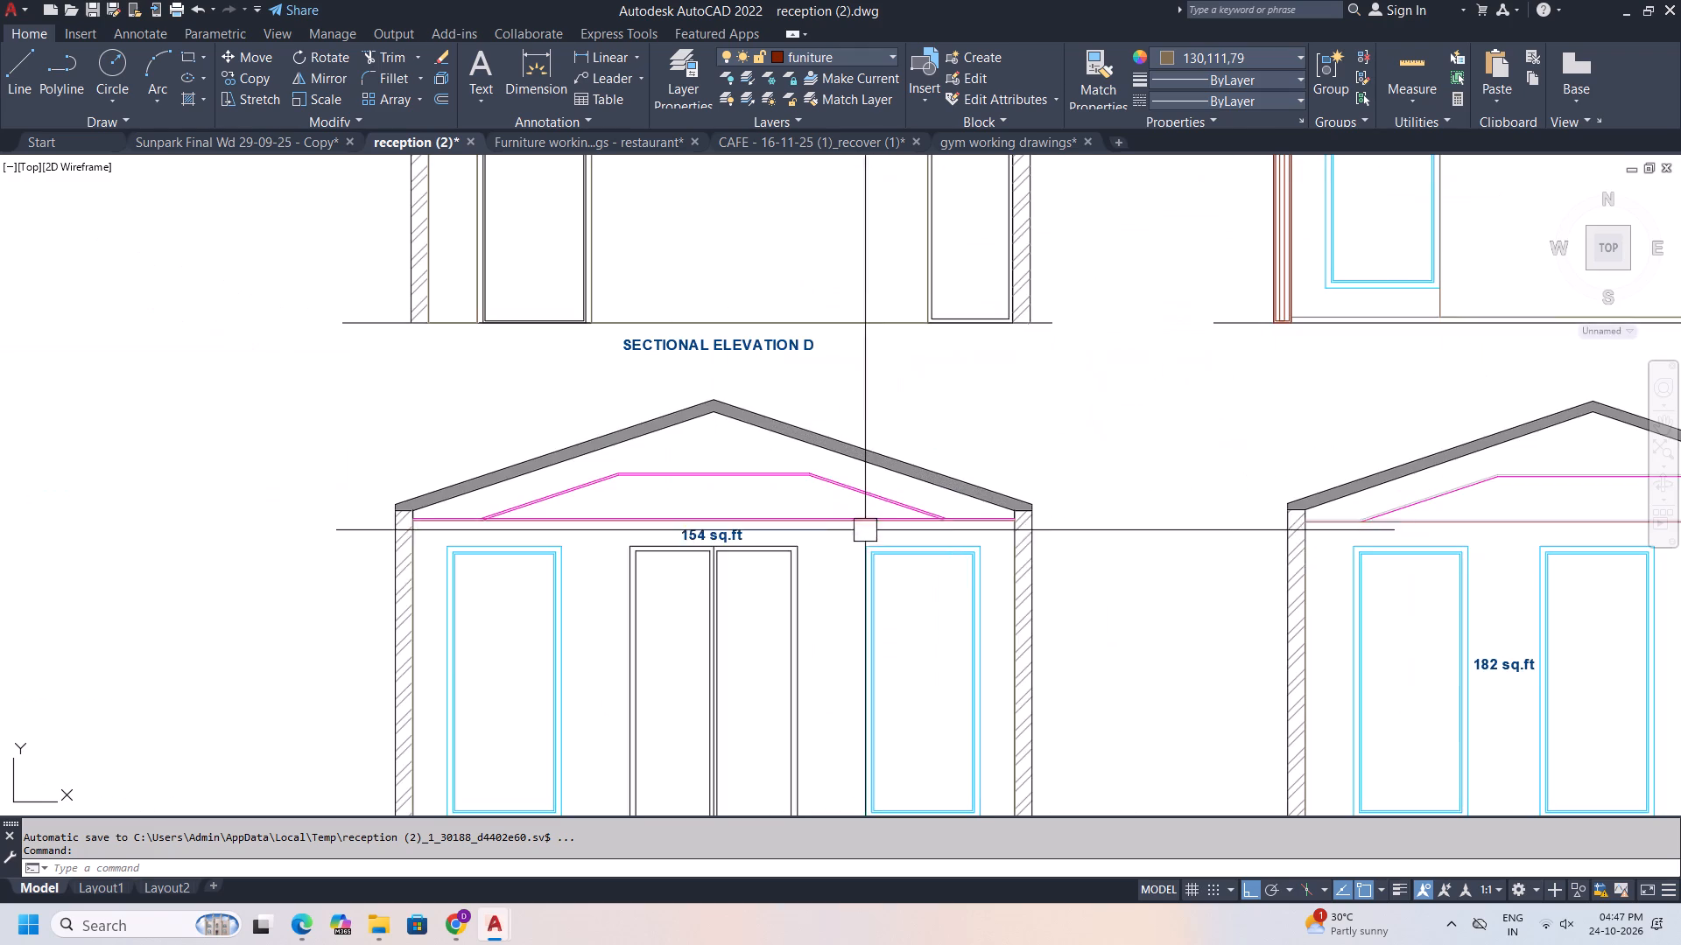
{"action": "scroll", "coordinate": [1034, 559], "scroll_direction": "down", "scroll_amount": 1}
{"action": "middle_click_drag", "start_coordinate": [1034, 559], "coordinate": [865, 622]}
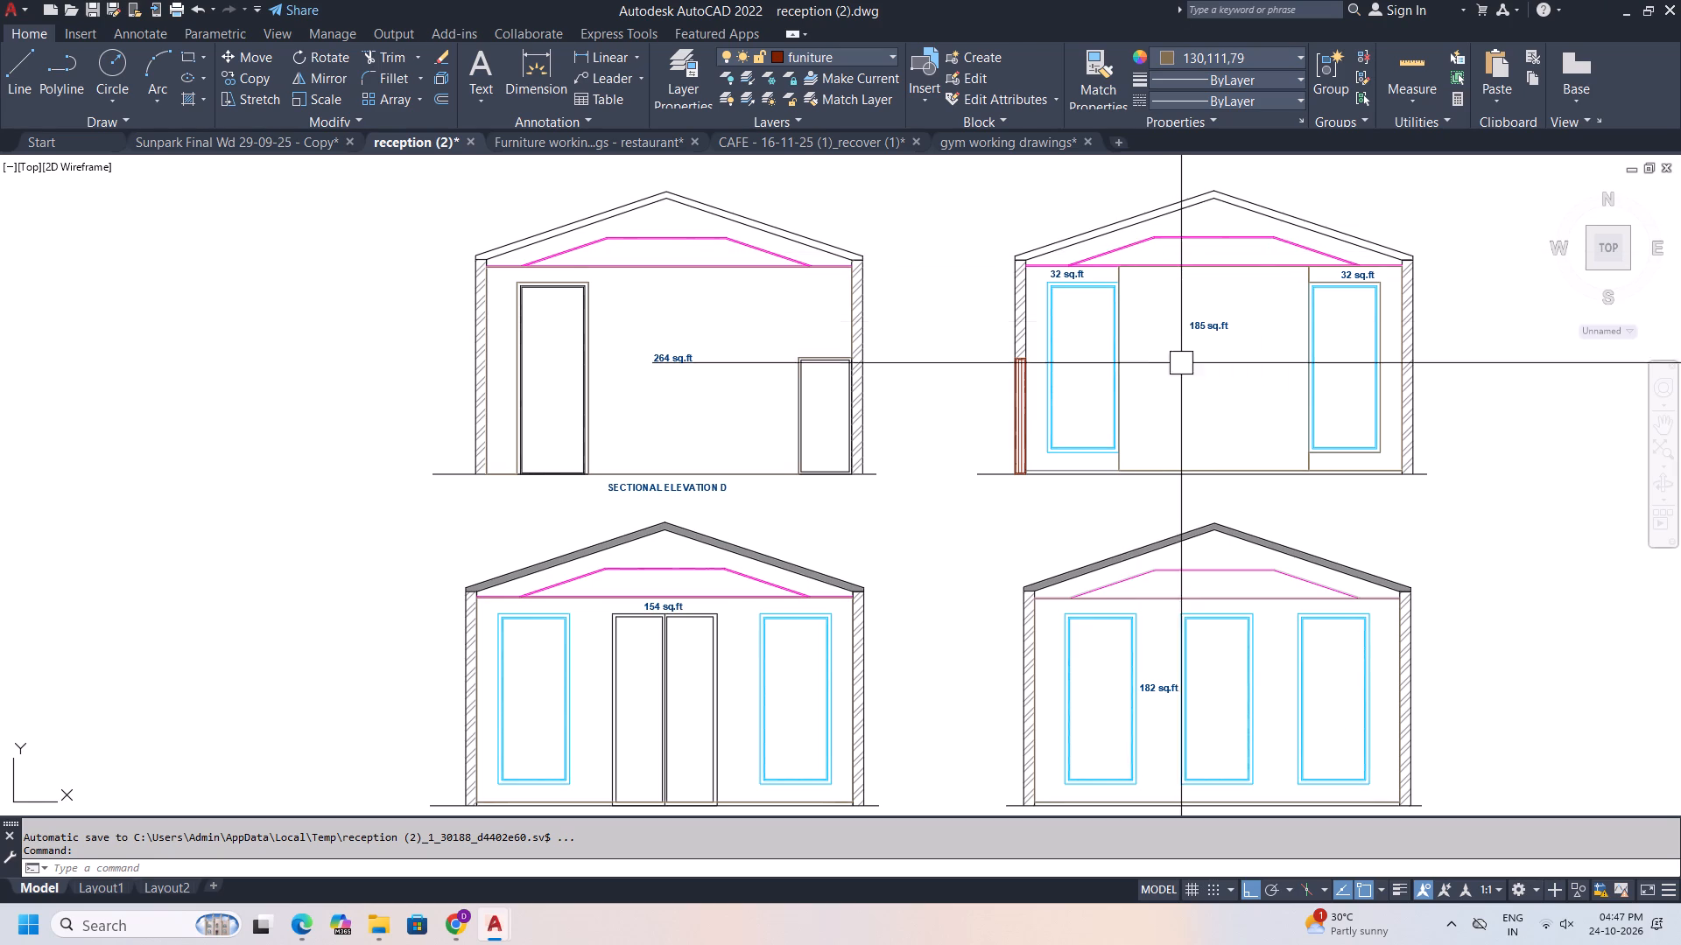
{"action": "scroll", "coordinate": [1188, 359], "scroll_direction": "down", "scroll_amount": 1}
{"action": "middle_click_drag", "start_coordinate": [1185, 359], "coordinate": [844, 370]}
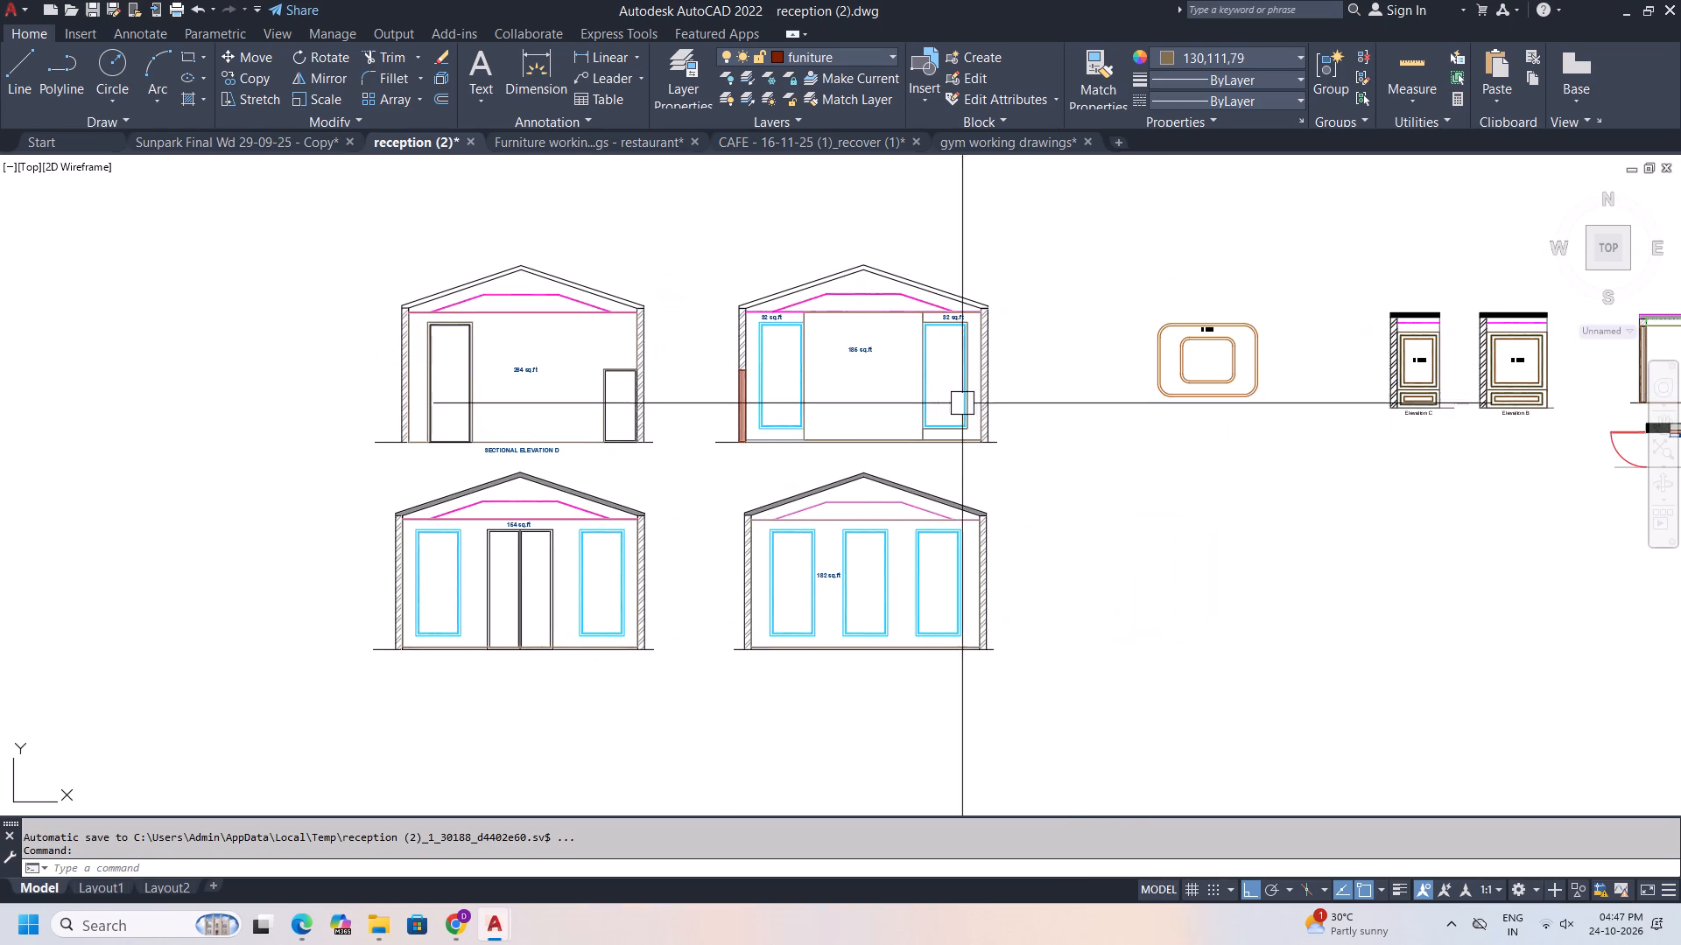
Switch to the Google Keep note in Chrome and replace "850 sq.ft" on the second line with "reception wall 0".
{"action": "left_click", "coordinate": [470, 919]}
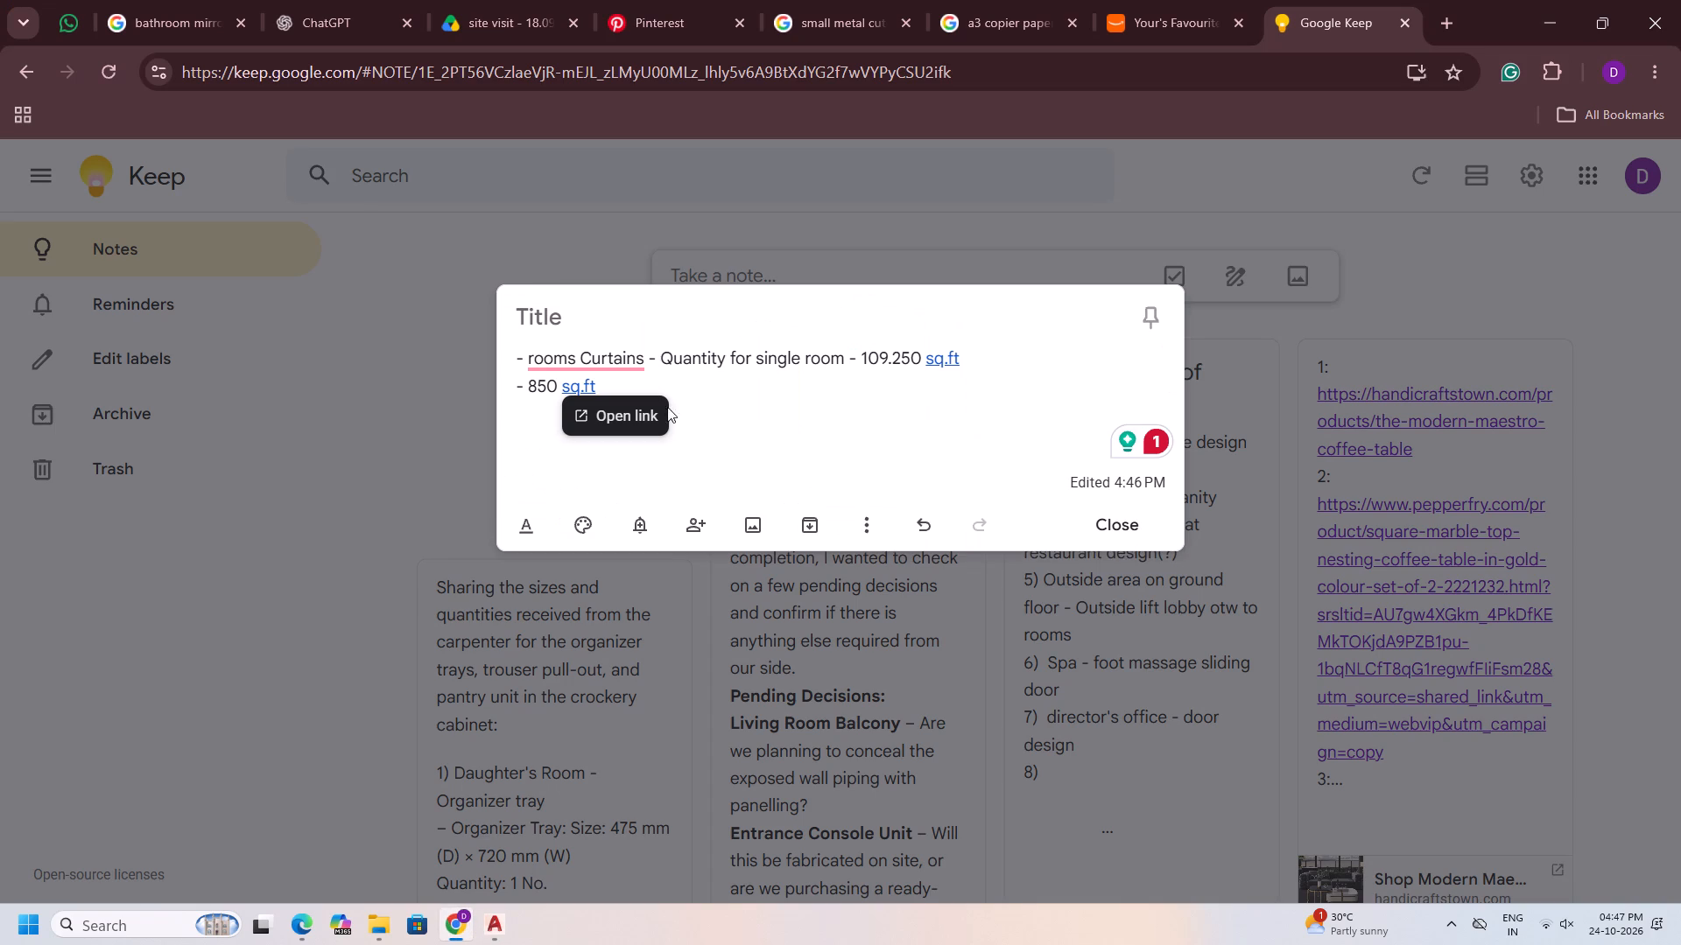
{"action": "left_click_drag", "start_coordinate": [625, 387], "coordinate": [570, 387]}
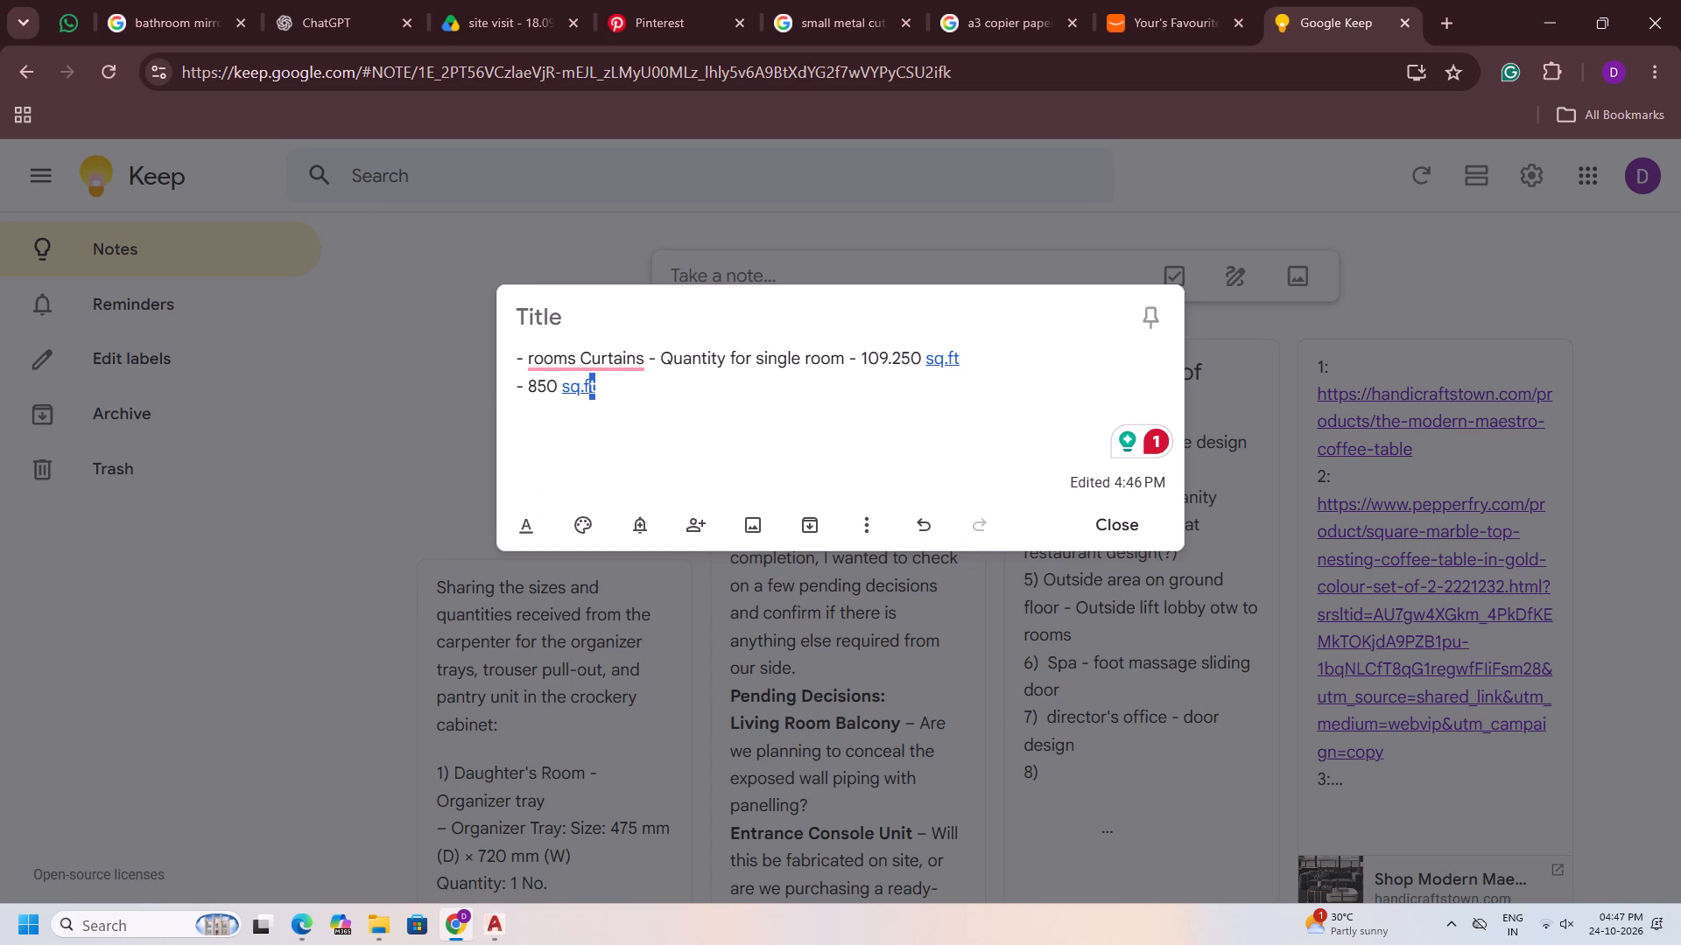
{"action": "left_click_drag", "start_coordinate": [570, 387], "coordinate": [530, 385]}
{"action": "type", "text": "reception wall"}
{"action": "key", "text": "space"}
{"action": "type", "text": "="}
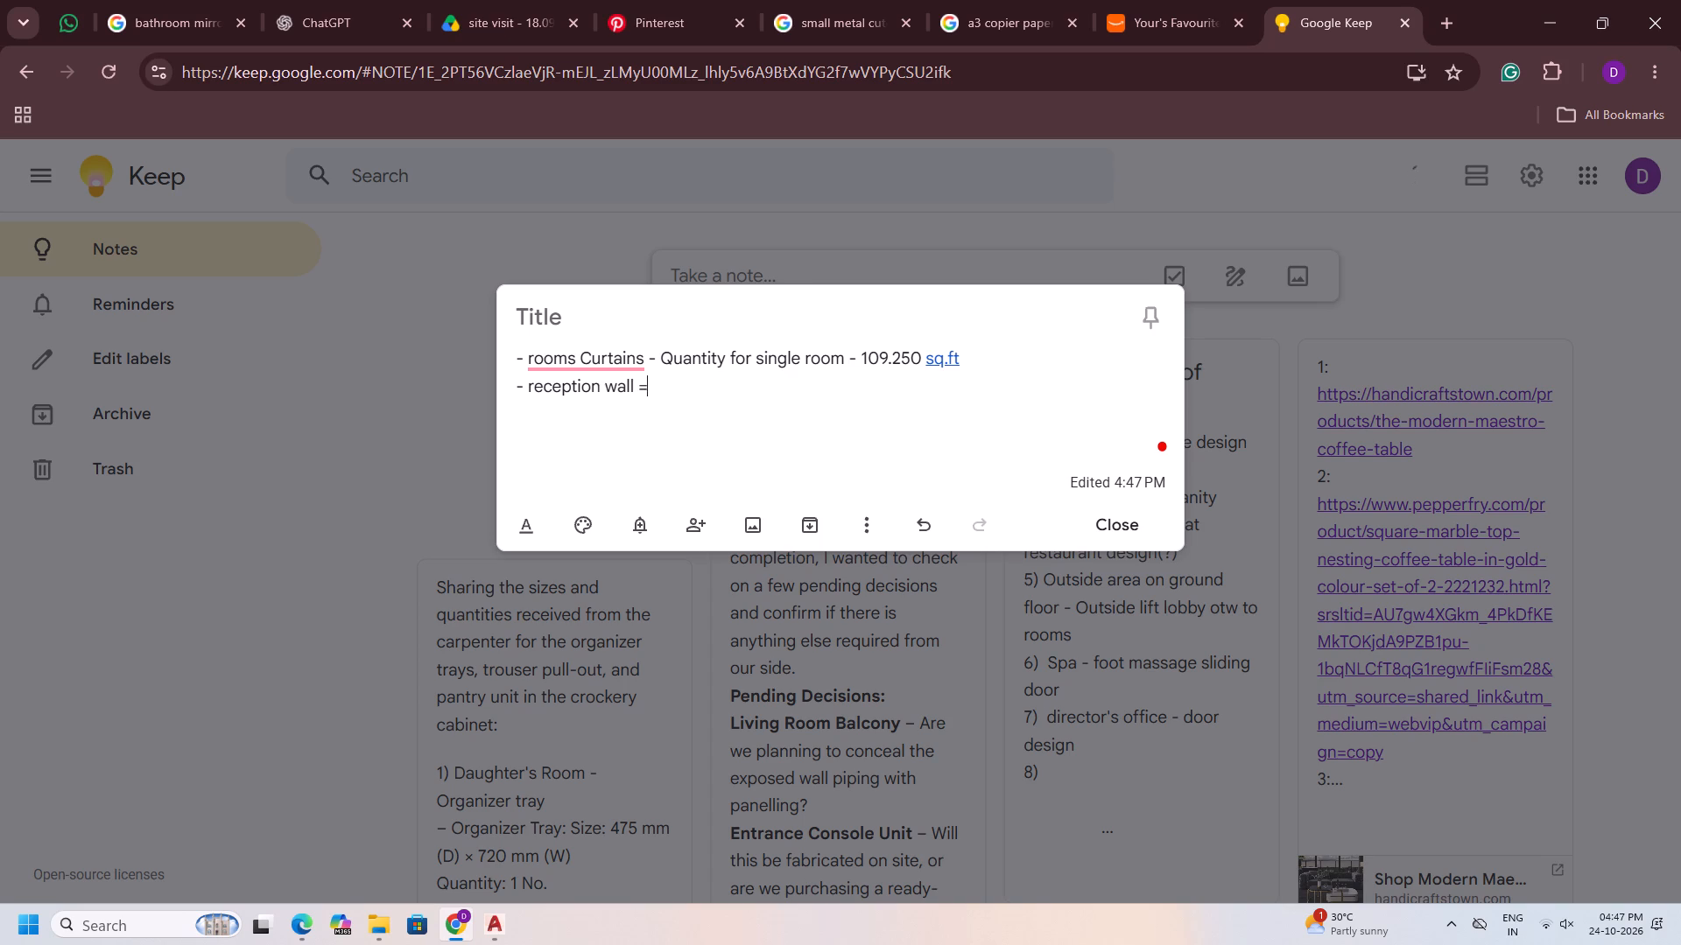
{"action": "key", "text": "BackSpace"}
{"action": "key", "text": "0"}
Switch to the Sunpark BOQ PDF in Edge and copy "Wall coverings (option for decorative laminate)" from the Reception & Lobby section.
{"action": "scroll", "coordinate": [5, 944], "scroll_direction": "down", "scroll_amount": 1}
{"action": "left_click", "coordinate": [320, 923]}
{"action": "scroll", "coordinate": [682, 496], "scroll_direction": "up", "scroll_amount": 5}
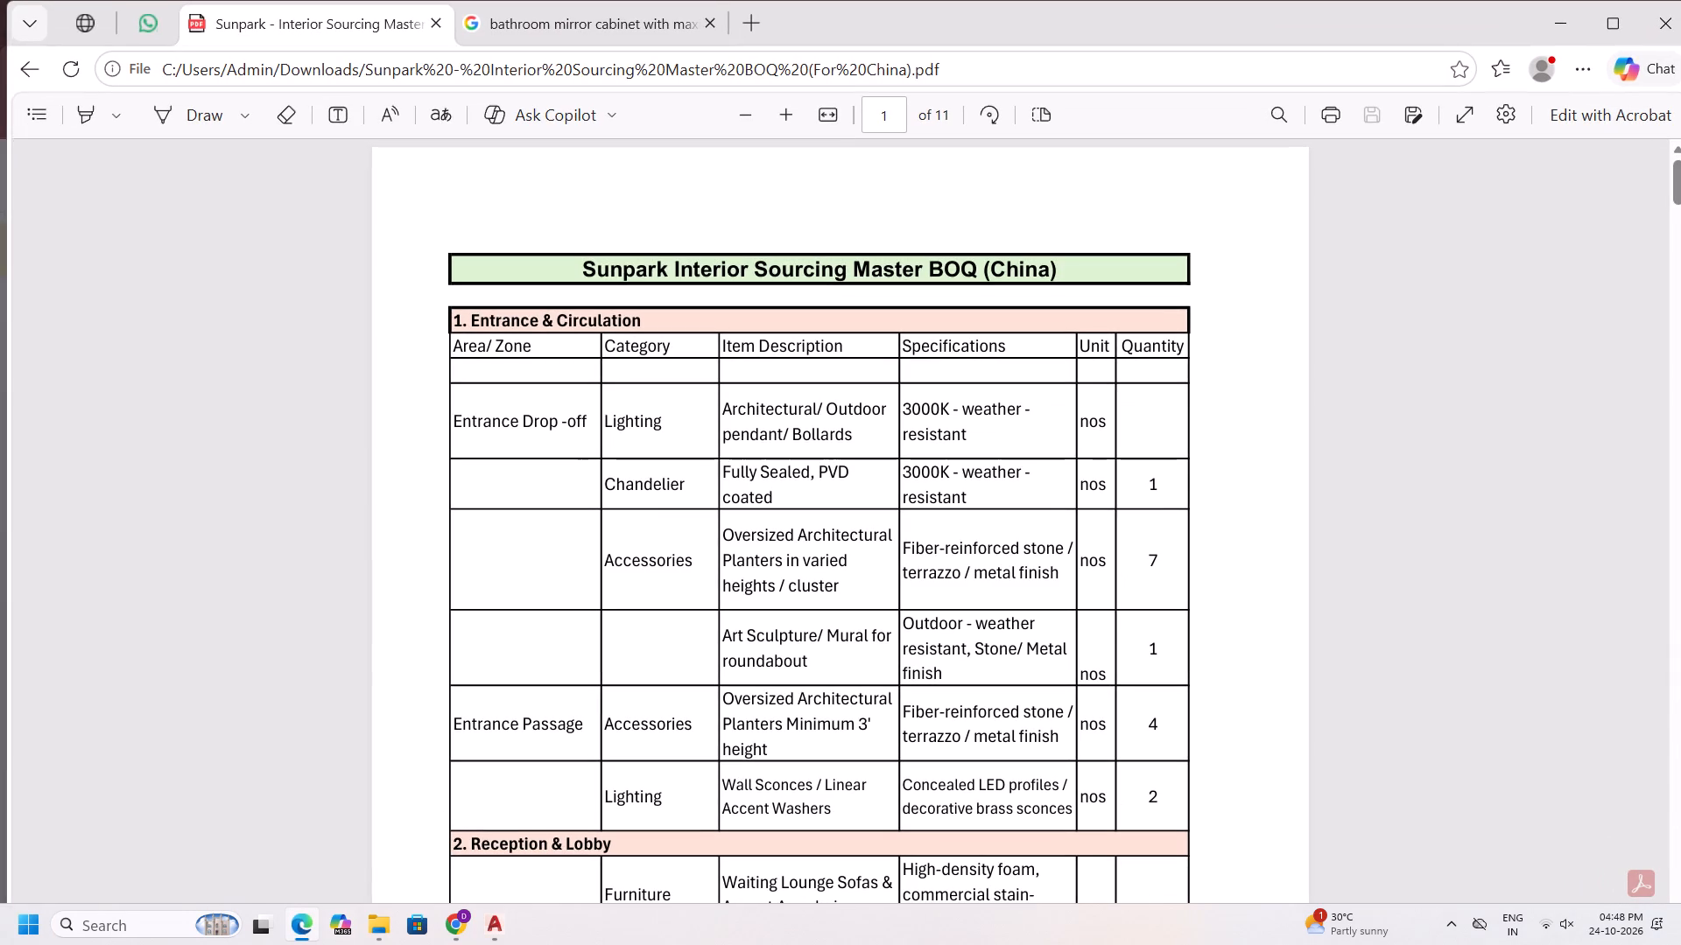
{"action": "scroll", "coordinate": [623, 659], "scroll_direction": "down", "scroll_amount": 3}
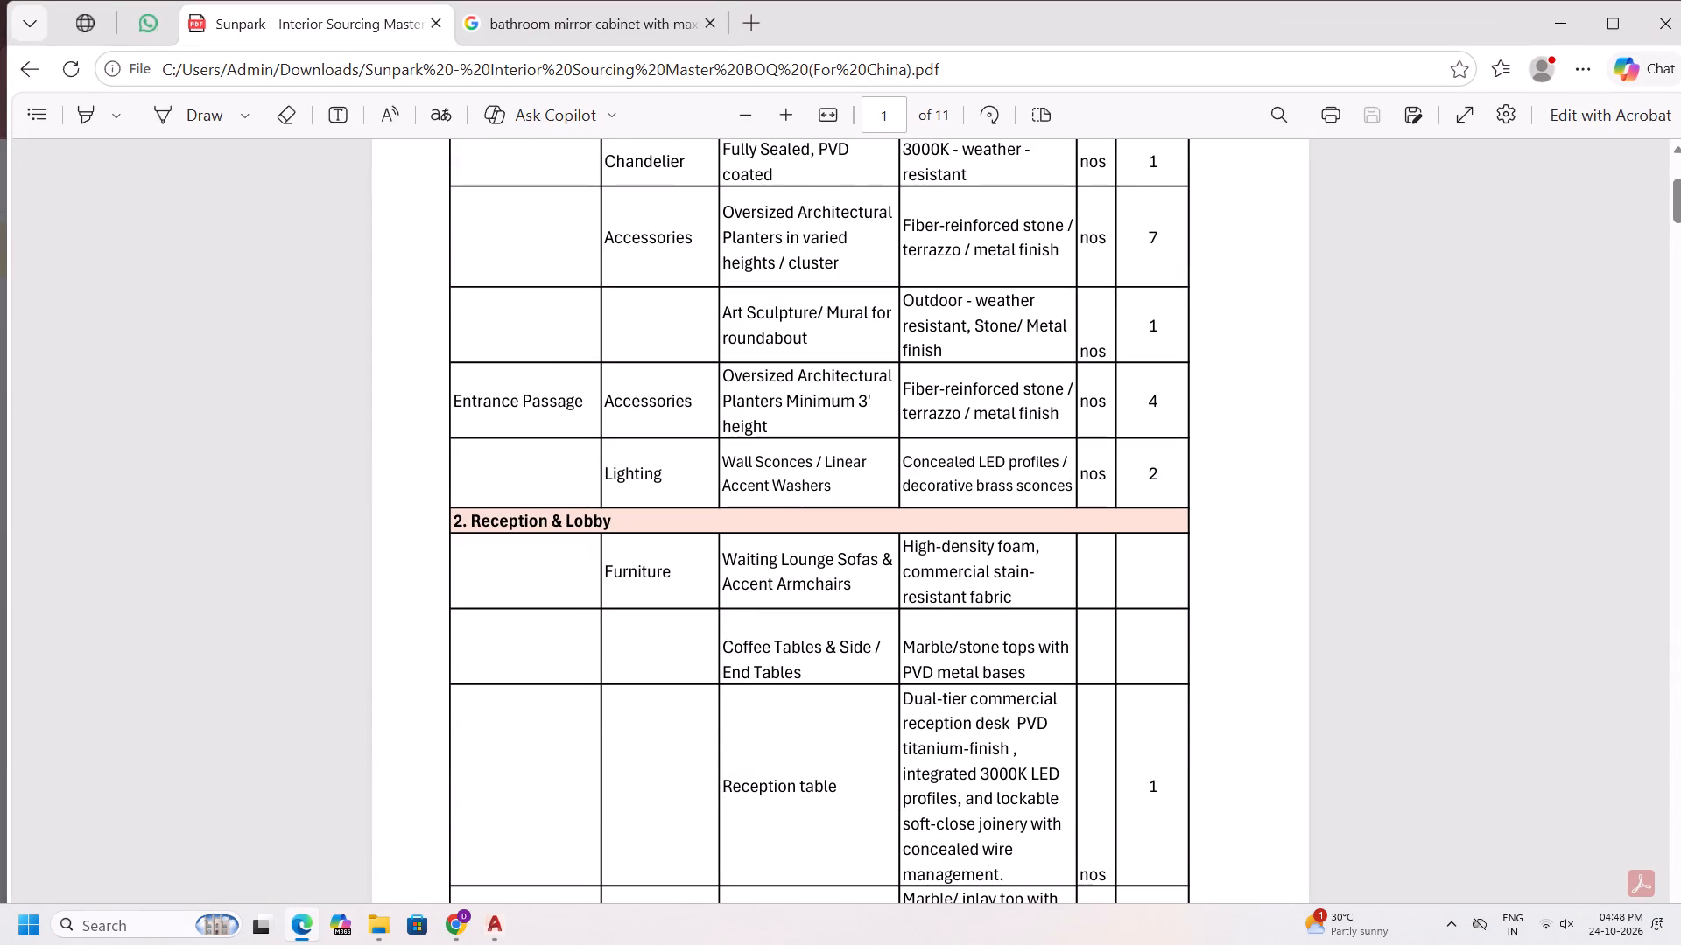
{"action": "left_click", "coordinate": [746, 405]}
{"action": "scroll", "coordinate": [741, 442], "scroll_direction": "up", "scroll_amount": 1}
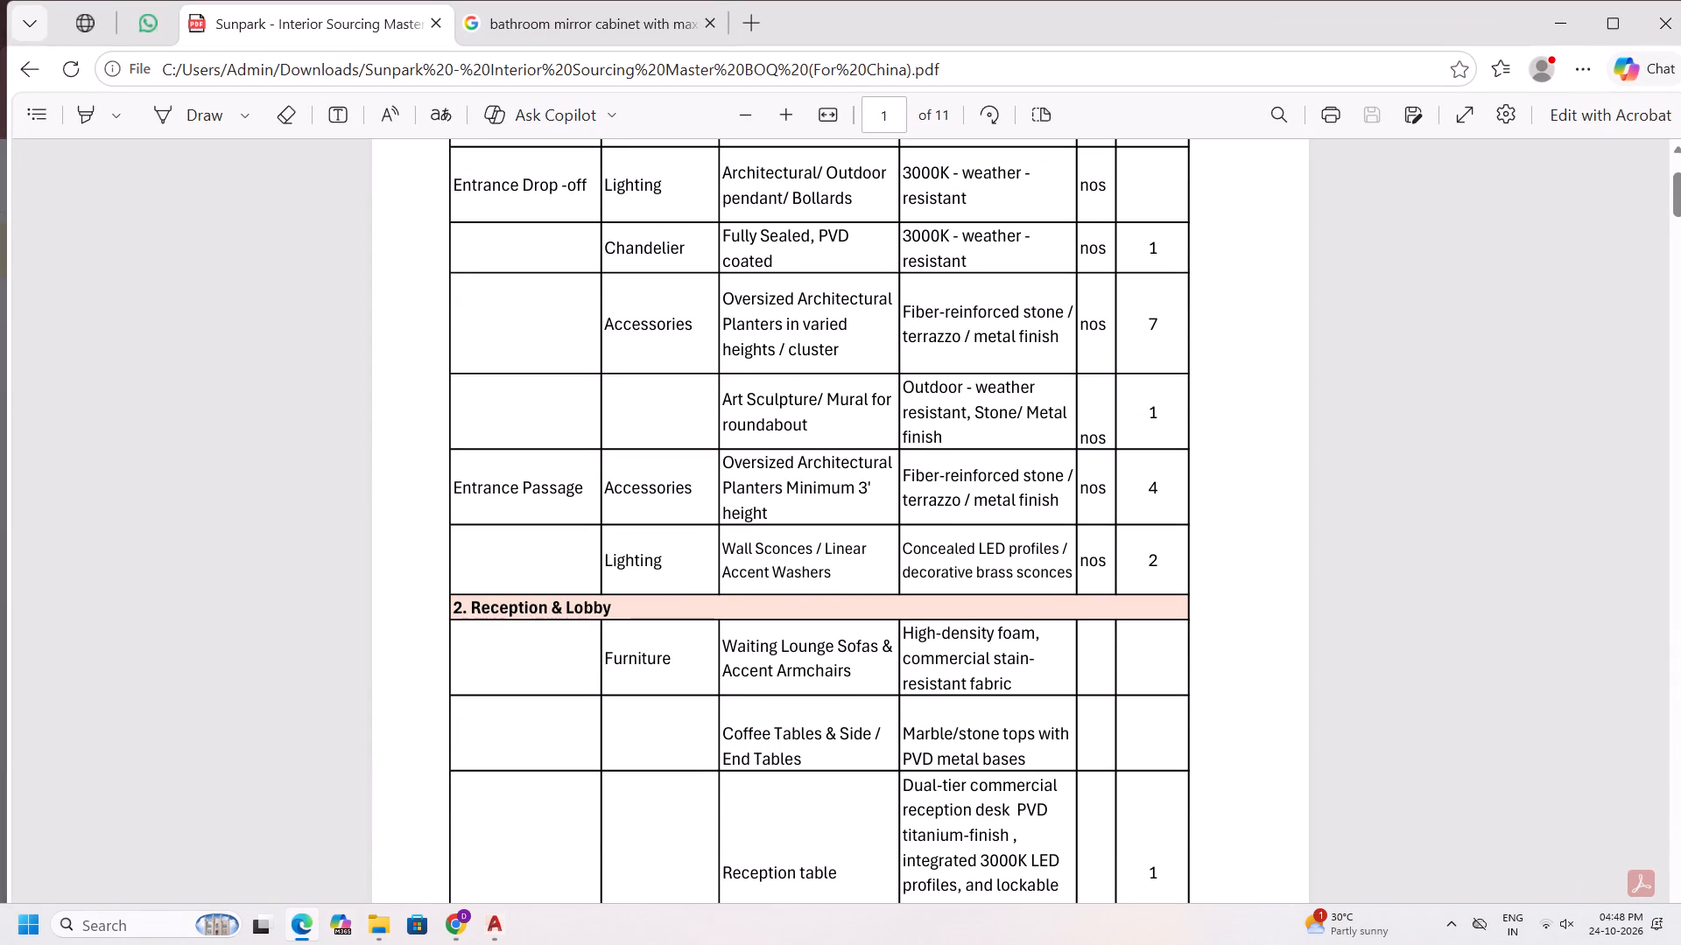
{"action": "scroll", "coordinate": [741, 444], "scroll_direction": "down", "scroll_amount": 5}
{"action": "scroll", "coordinate": [805, 476], "scroll_direction": "down", "scroll_amount": 3}
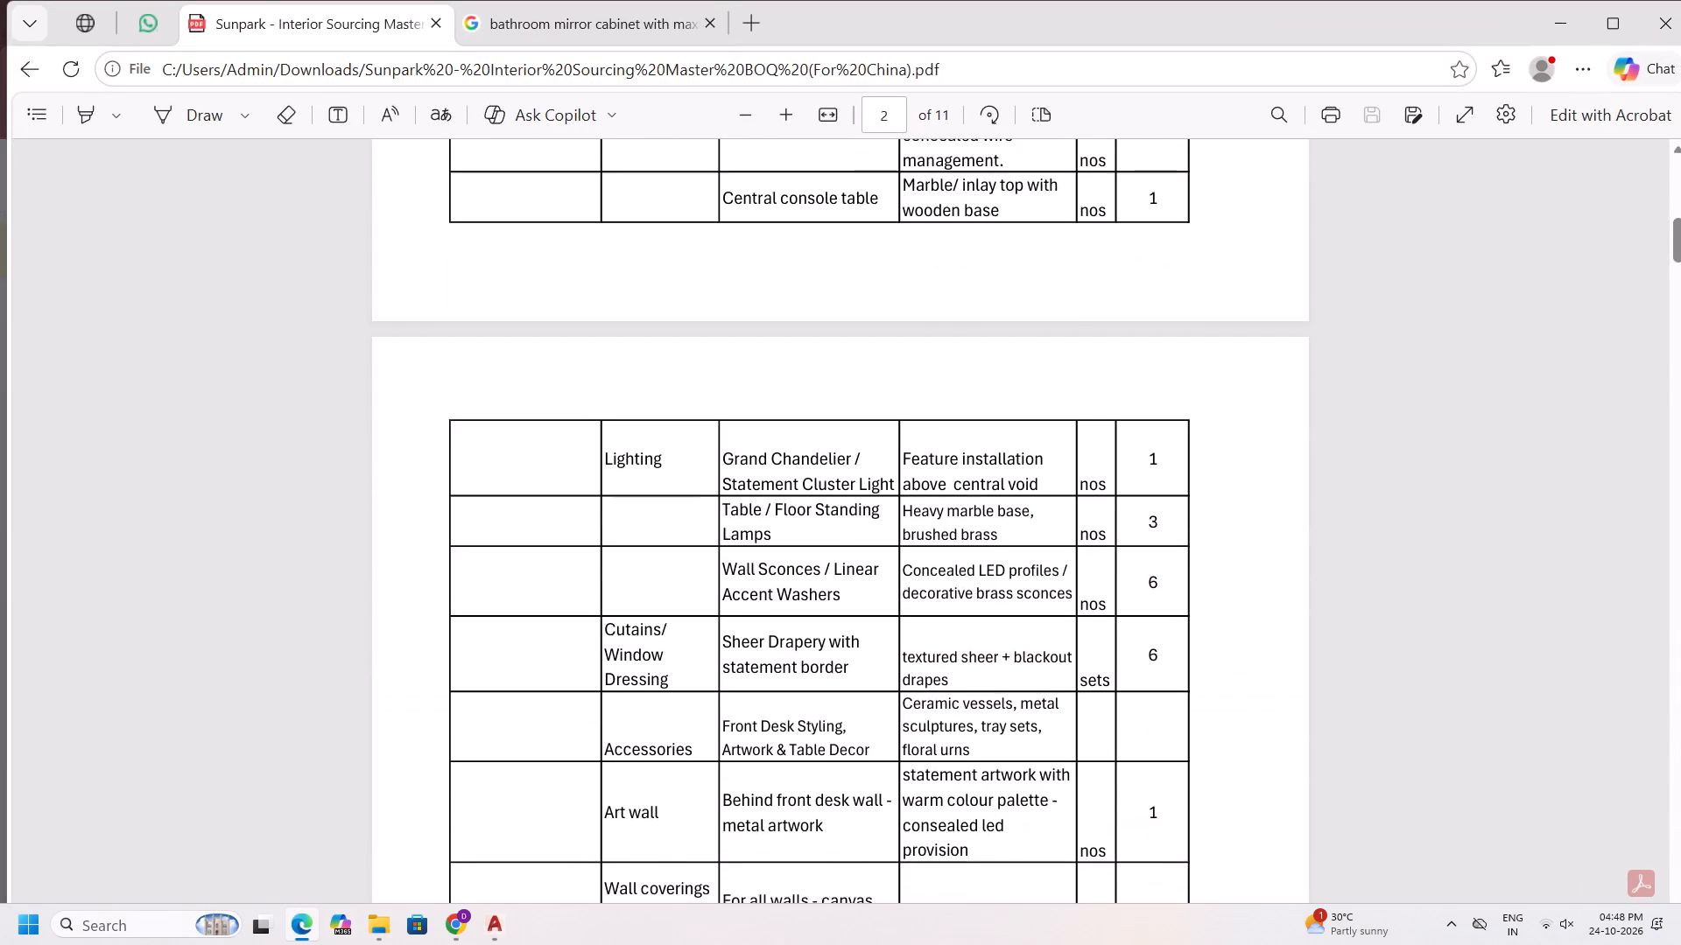
{"action": "scroll", "coordinate": [805, 476], "scroll_direction": "down", "scroll_amount": 1}
{"action": "left_click", "coordinate": [788, 515]}
{"action": "left_click", "coordinate": [786, 589]}
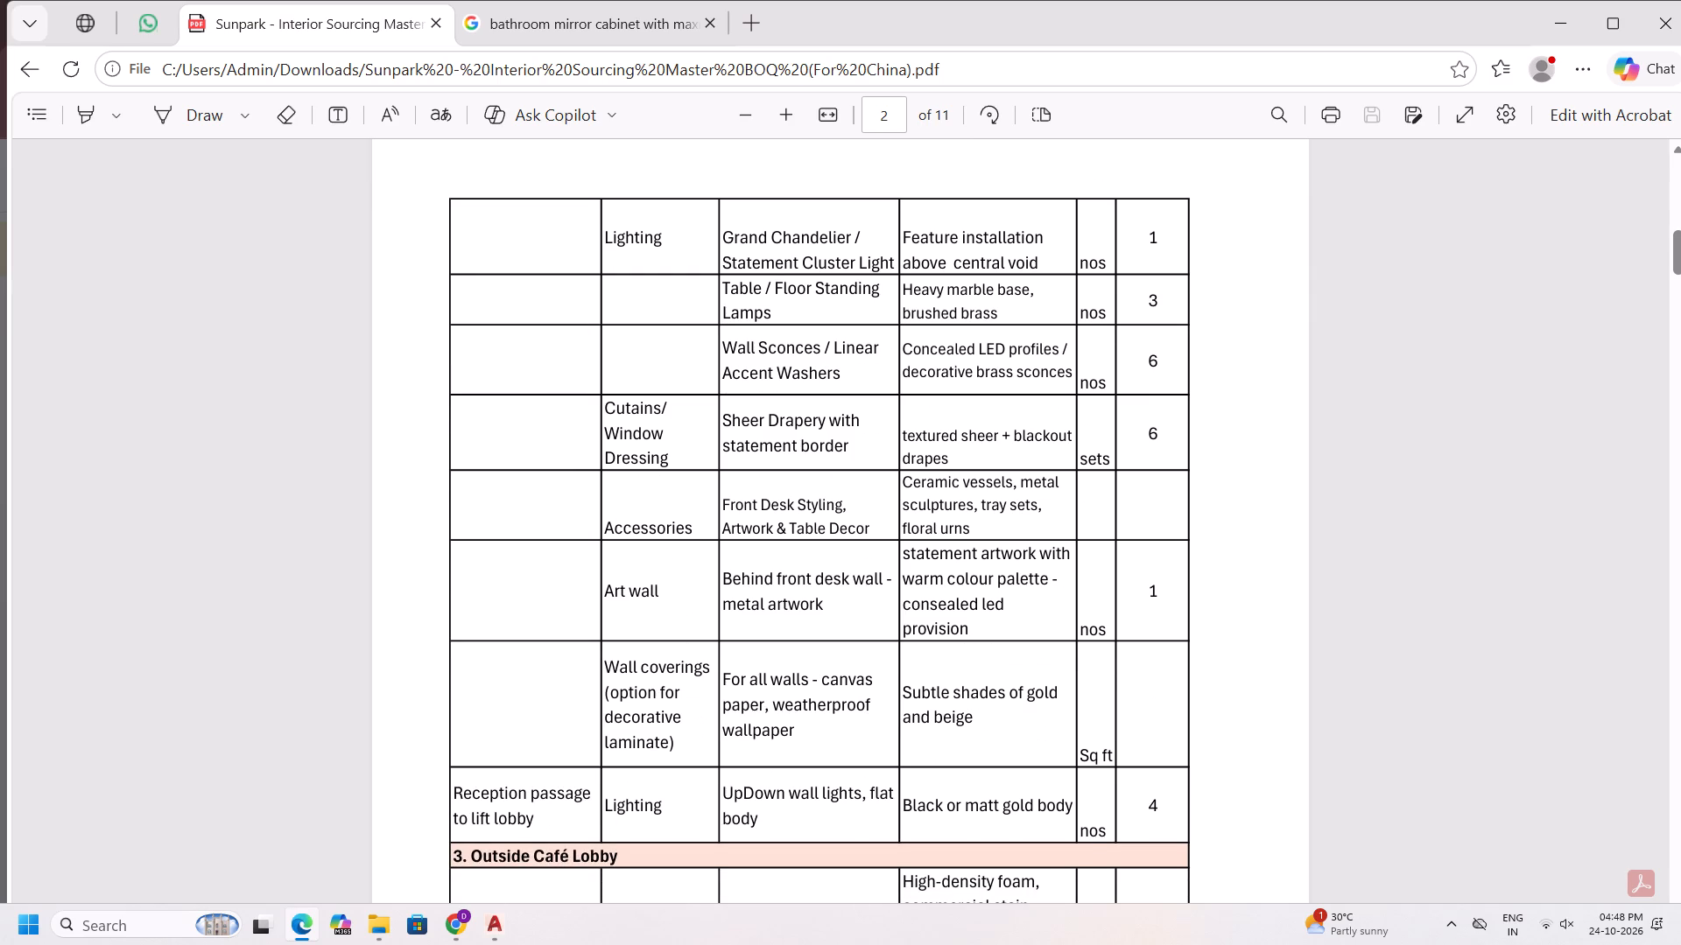
{"action": "left_click_drag", "start_coordinate": [603, 660], "coordinate": [692, 738]}
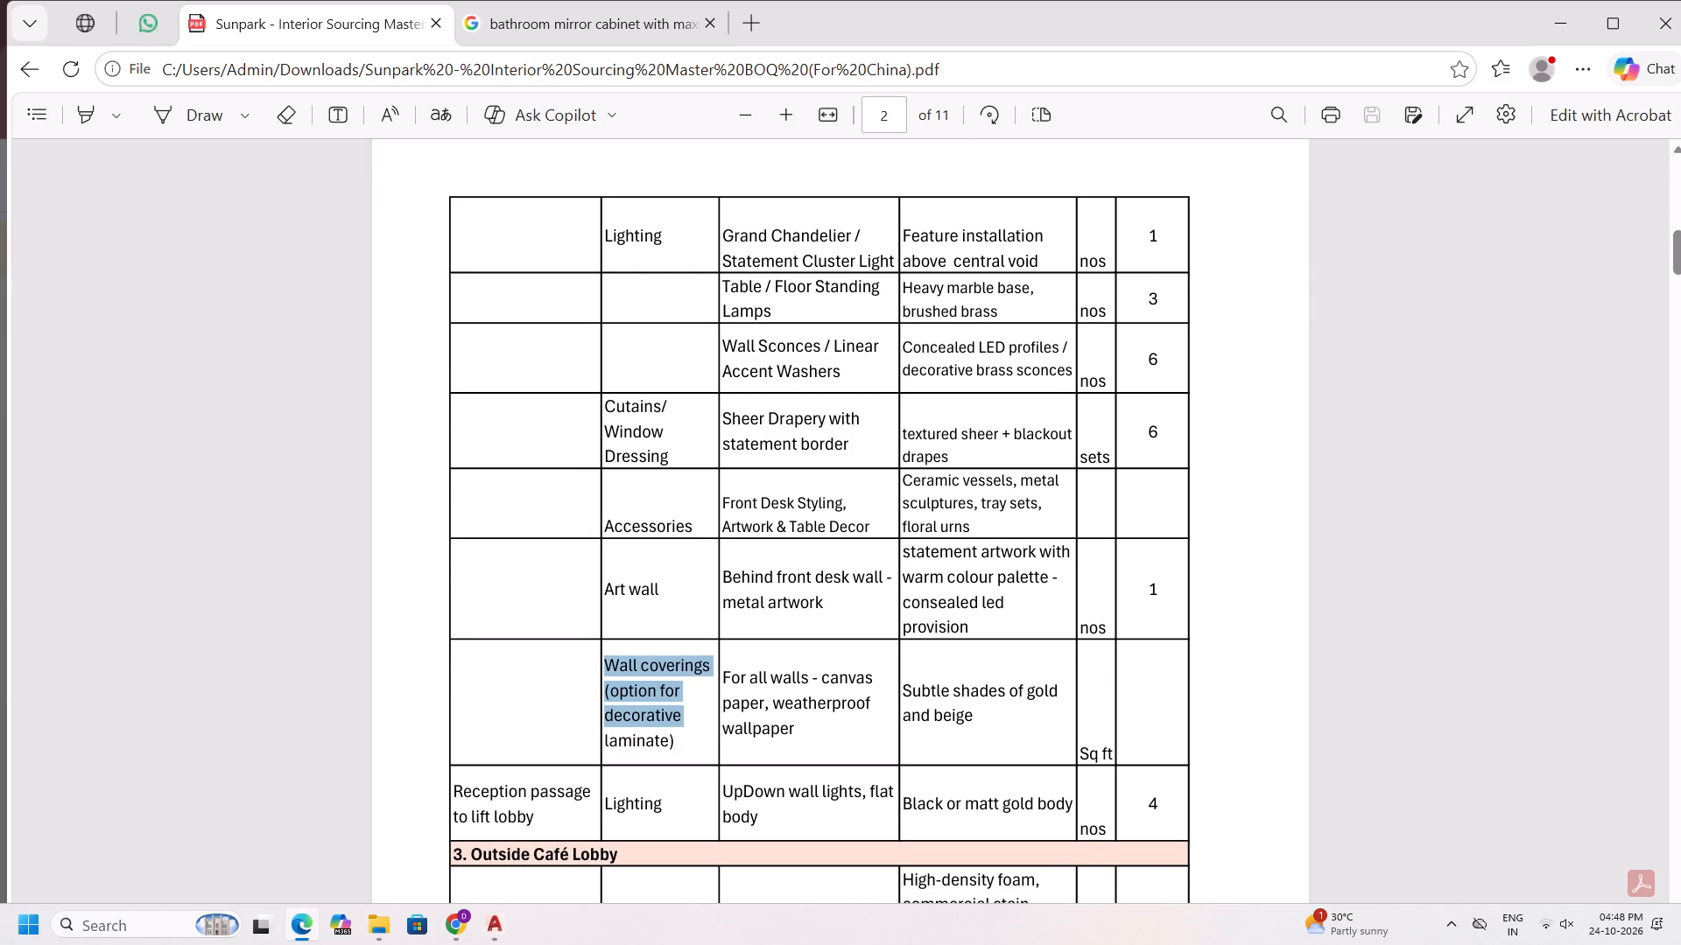
{"action": "left_click_drag", "start_coordinate": [692, 738], "coordinate": [680, 745]}
{"action": "key", "text": "ctrl+c"}
Switch to the Google Keep note in Chrome and replace "wall 0" on the reception line with "- Wall coverings (option for decorative laminate)".
{"action": "left_click", "coordinate": [498, 927]}
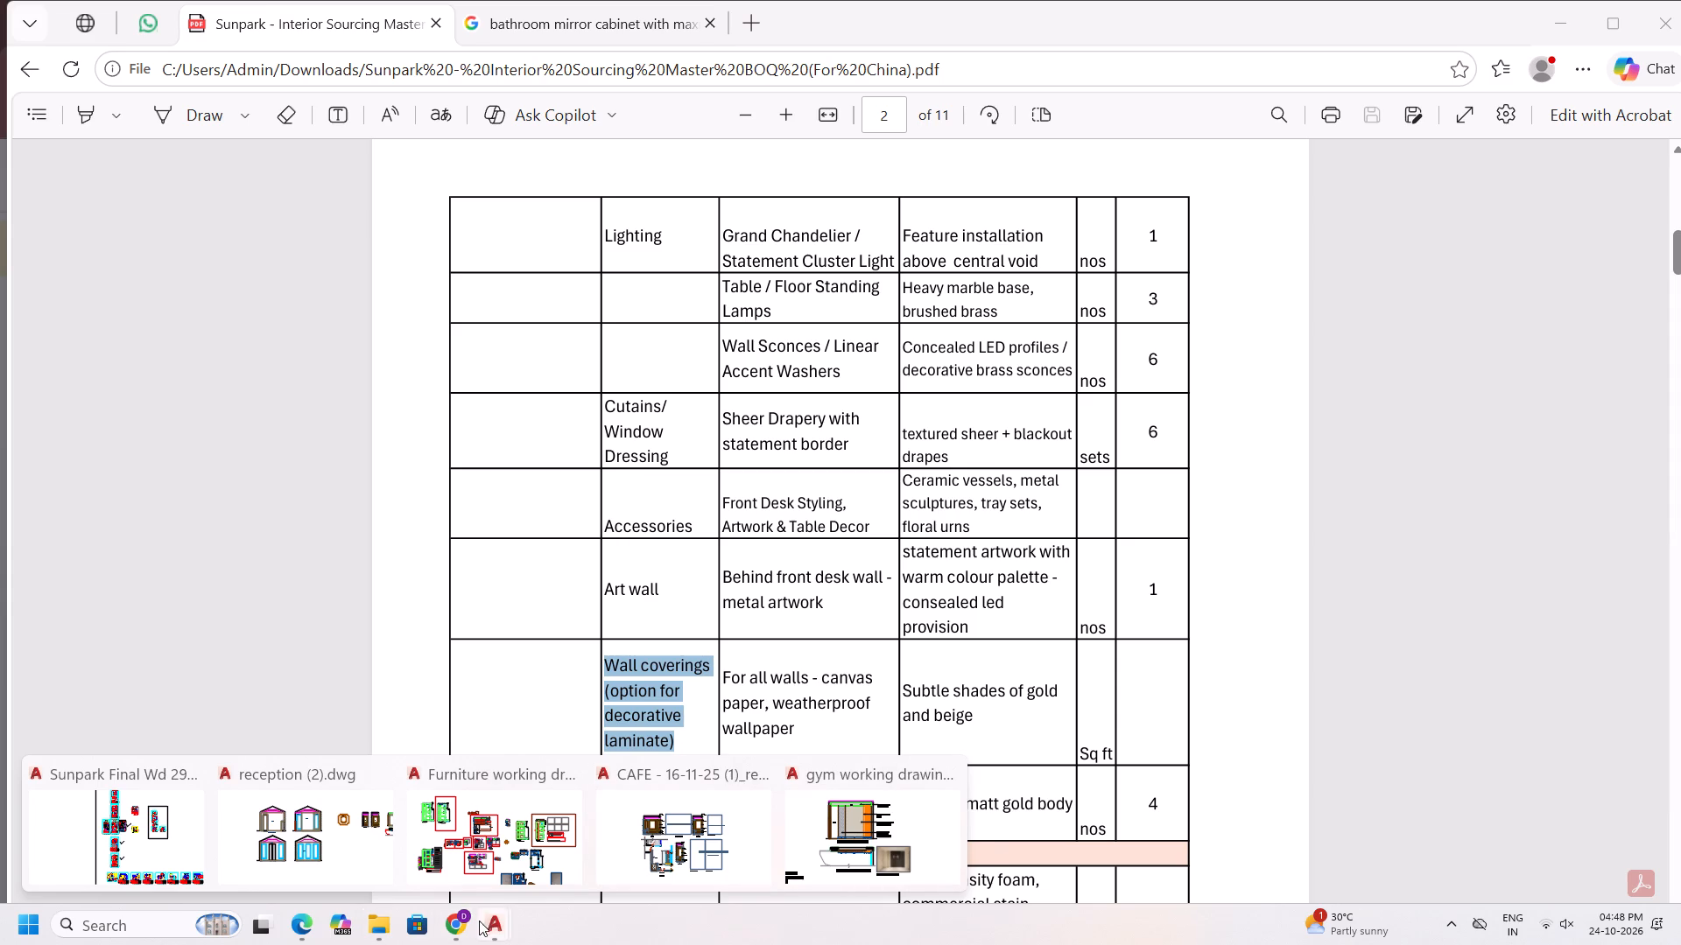
{"action": "left_click", "coordinate": [465, 919]}
{"action": "left_click_drag", "start_coordinate": [660, 388], "coordinate": [538, 393]}
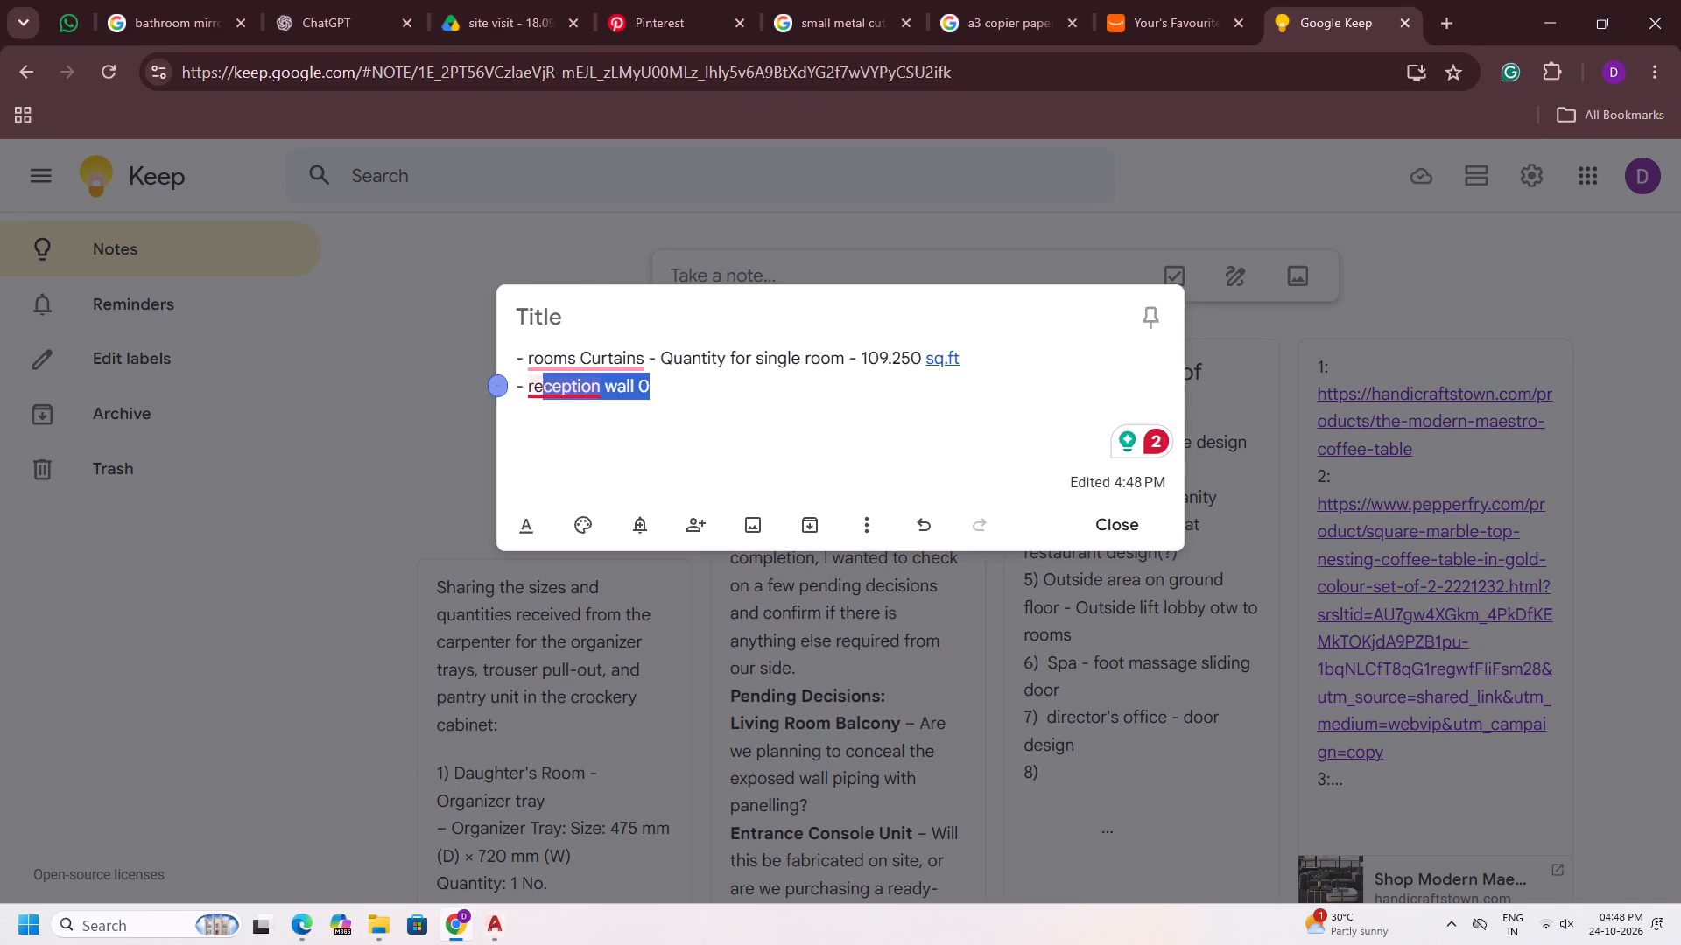
{"action": "left_click_drag", "start_coordinate": [538, 393], "coordinate": [527, 394]}
{"action": "left_click", "coordinate": [660, 379]}
{"action": "left_click", "coordinate": [664, 384]}
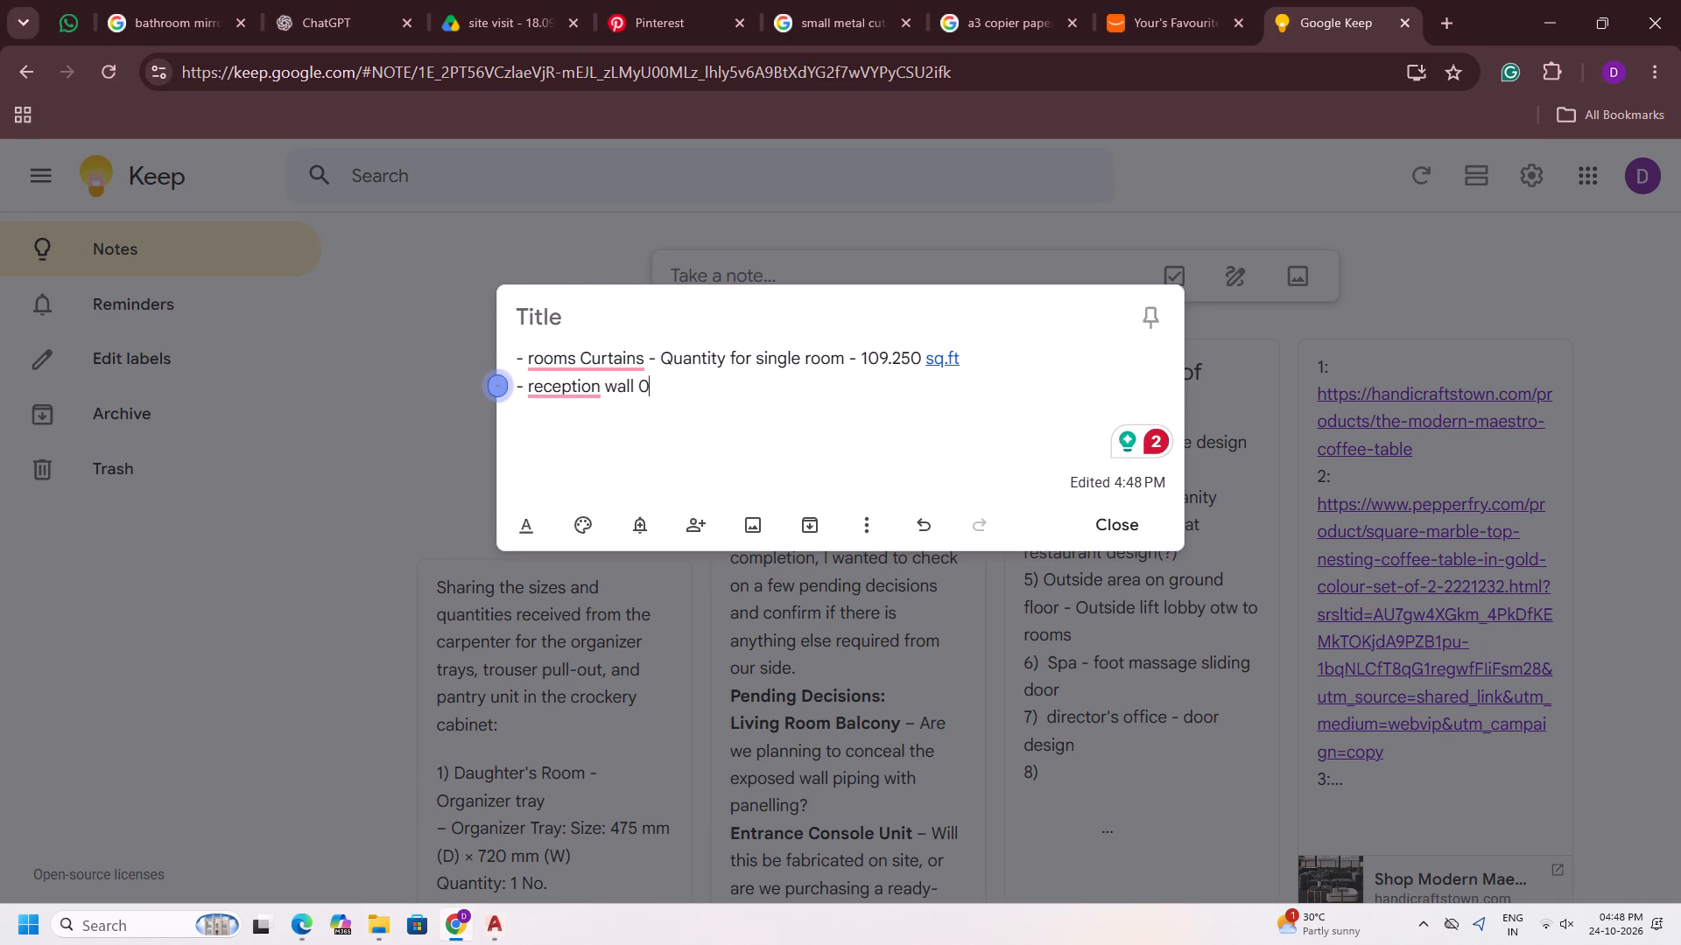
{"action": "left_click_drag", "start_coordinate": [665, 395], "coordinate": [607, 394]}
{"action": "key", "text": "BackSpace"}
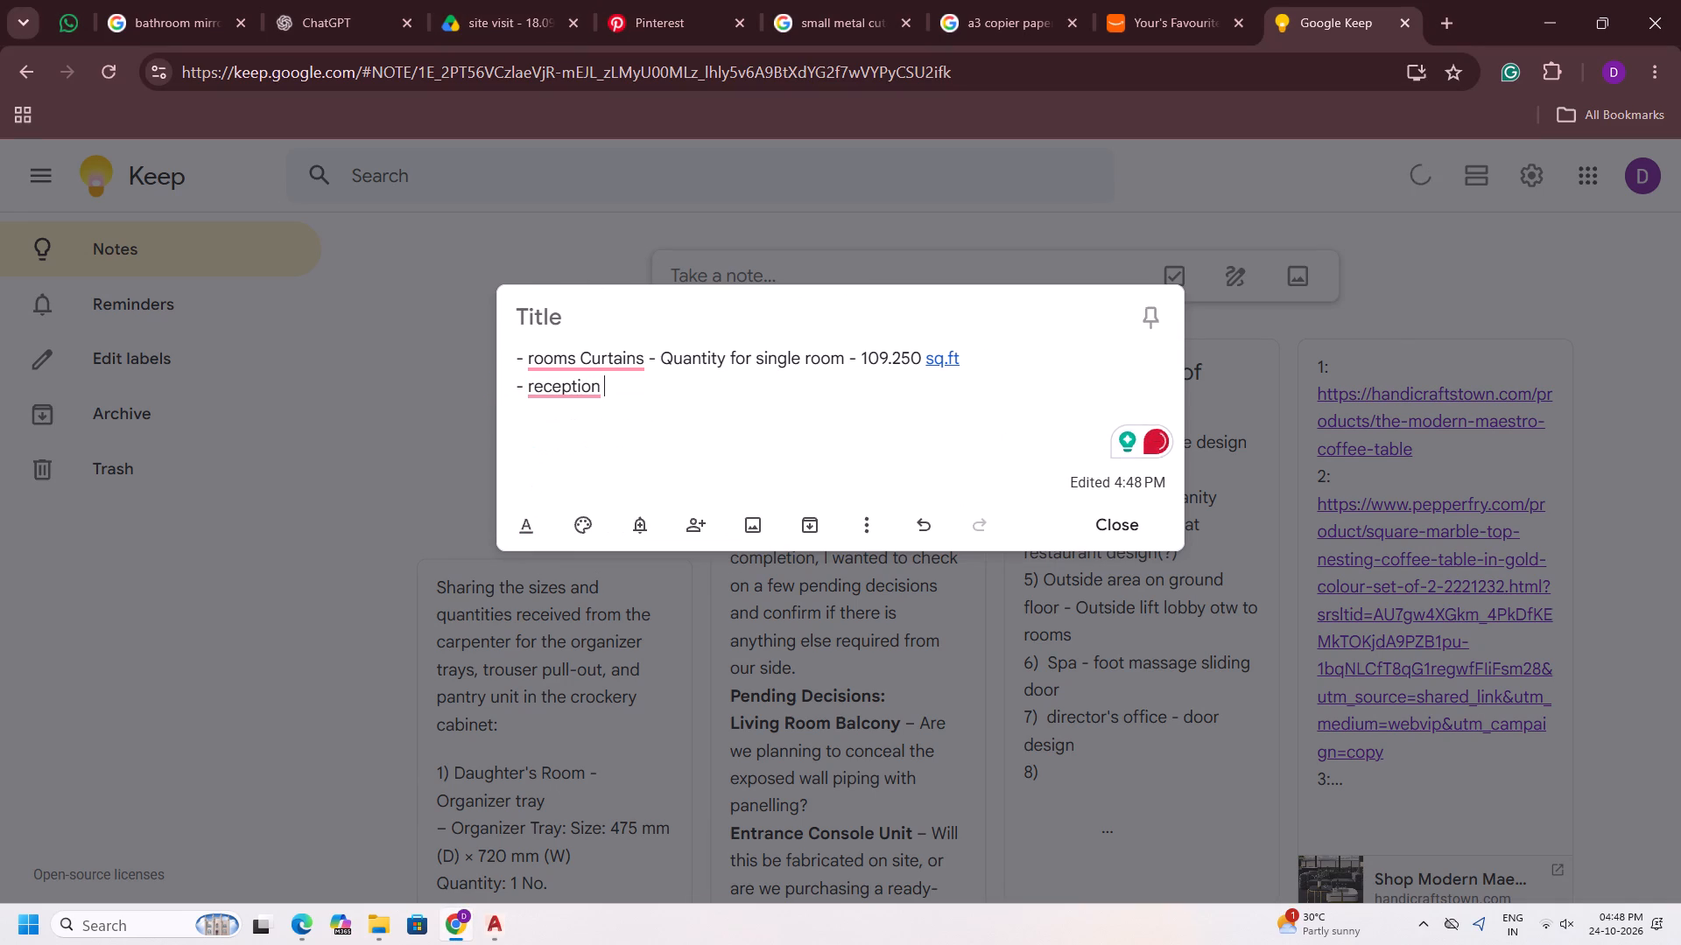
{"action": "key", "text": "minus"}
{"action": "key", "text": "space"}
{"action": "key", "text": "ctrl+v"}
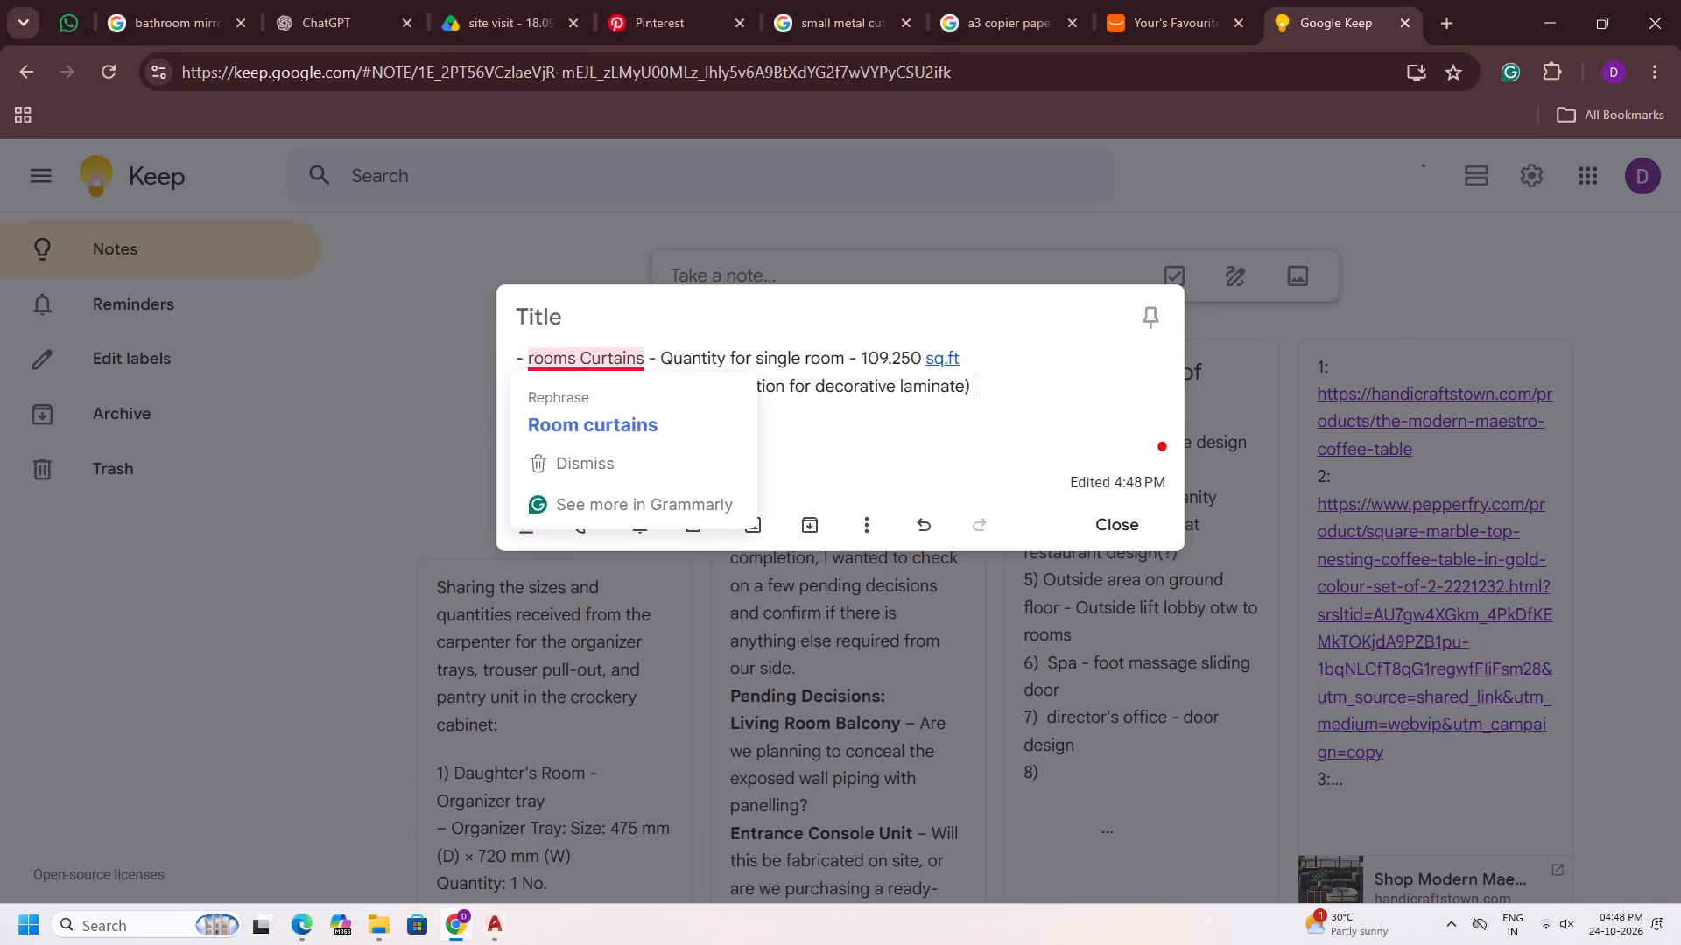
Insert a dash between "rooms" and "Curtains" on the note's first line.
{"action": "left_click", "coordinate": [578, 361]}
{"action": "key", "text": "minus"}
{"action": "key", "text": "space"}
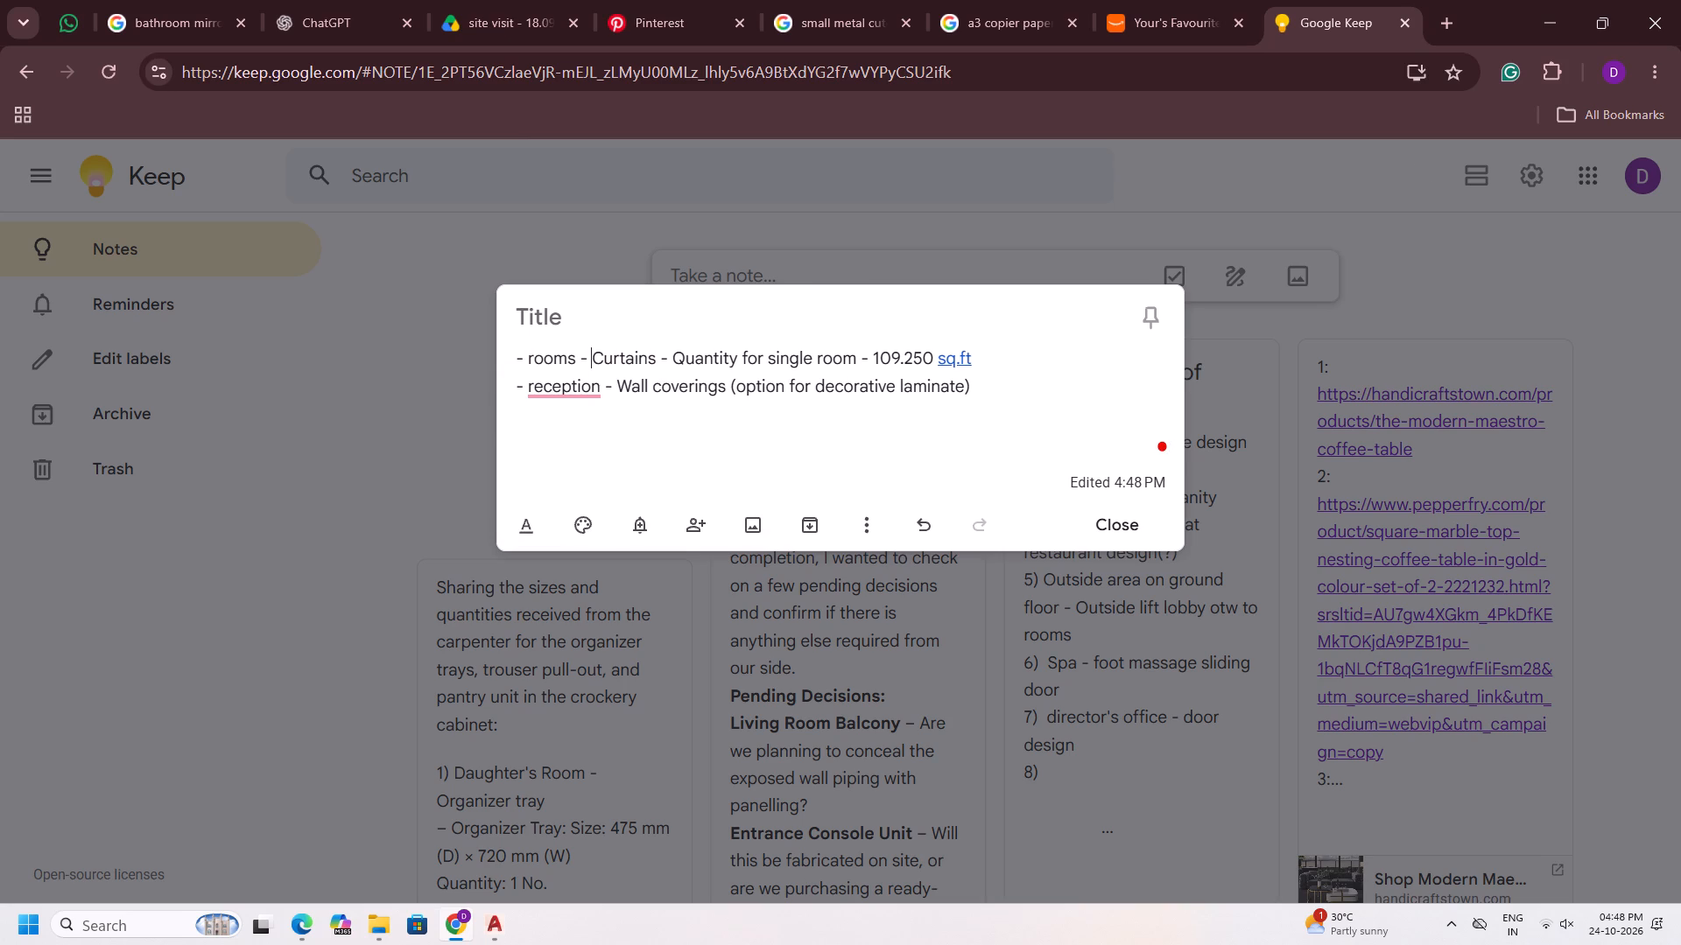
Append "- 665 sq.ft" to the end of the reception wall coverings line.
{"action": "left_click", "coordinate": [1018, 393]}
{"action": "type", "text": "-"}
{"action": "key", "text": "space"}
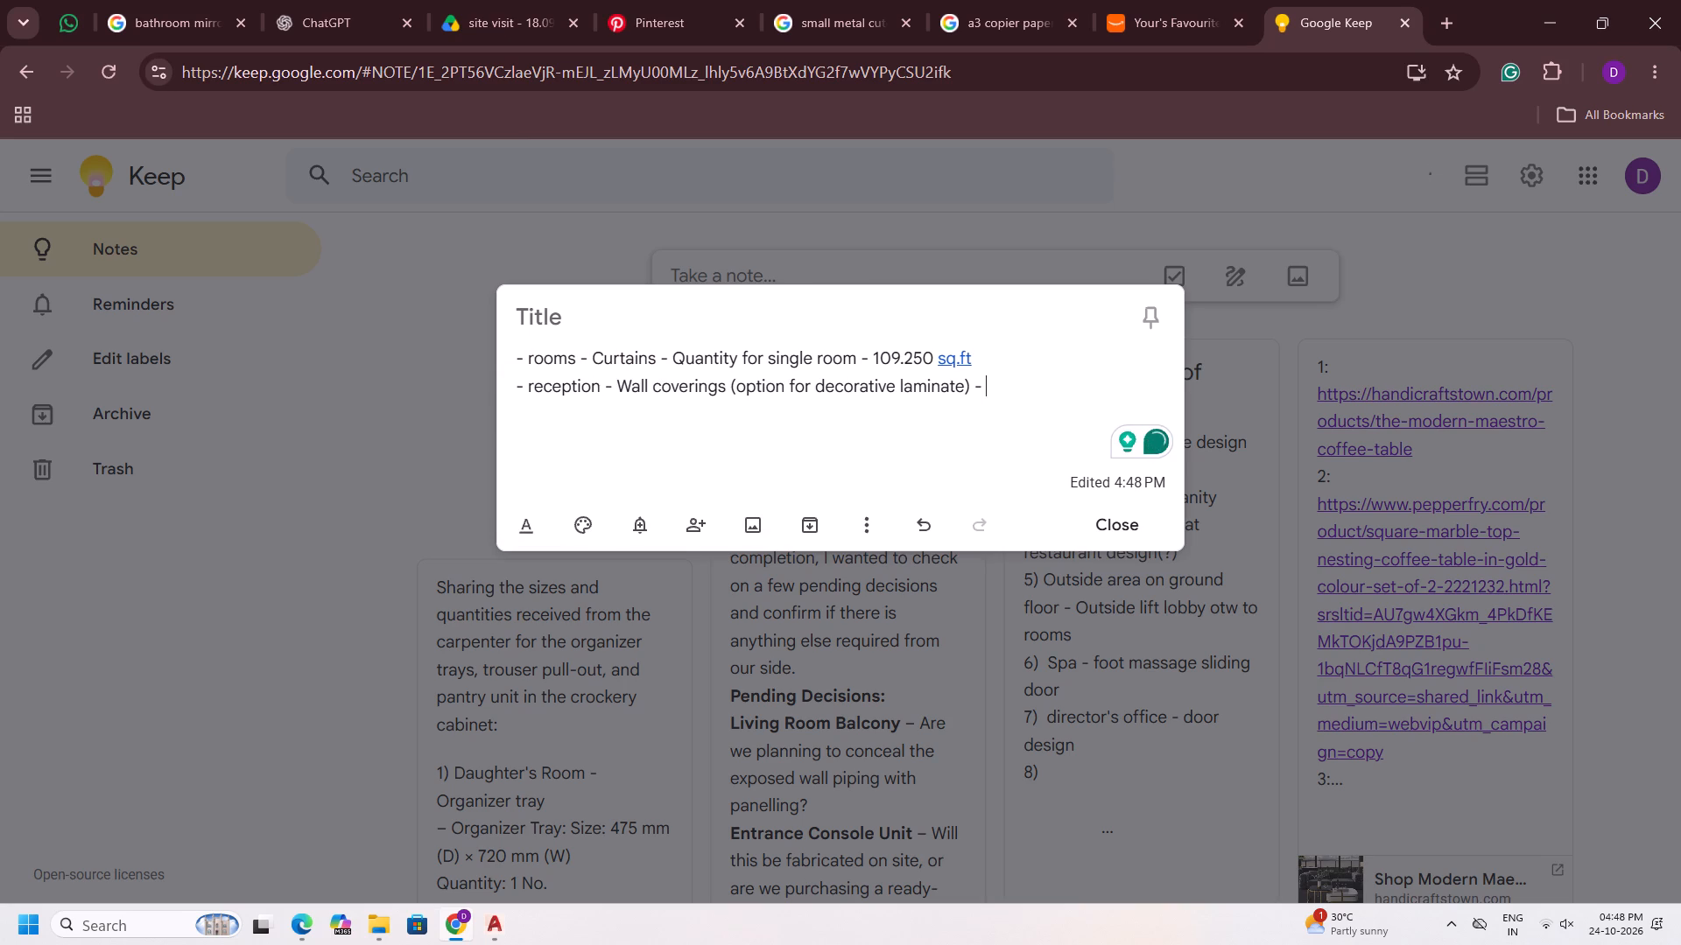
{"action": "type", "text": "665 sq.ft"}
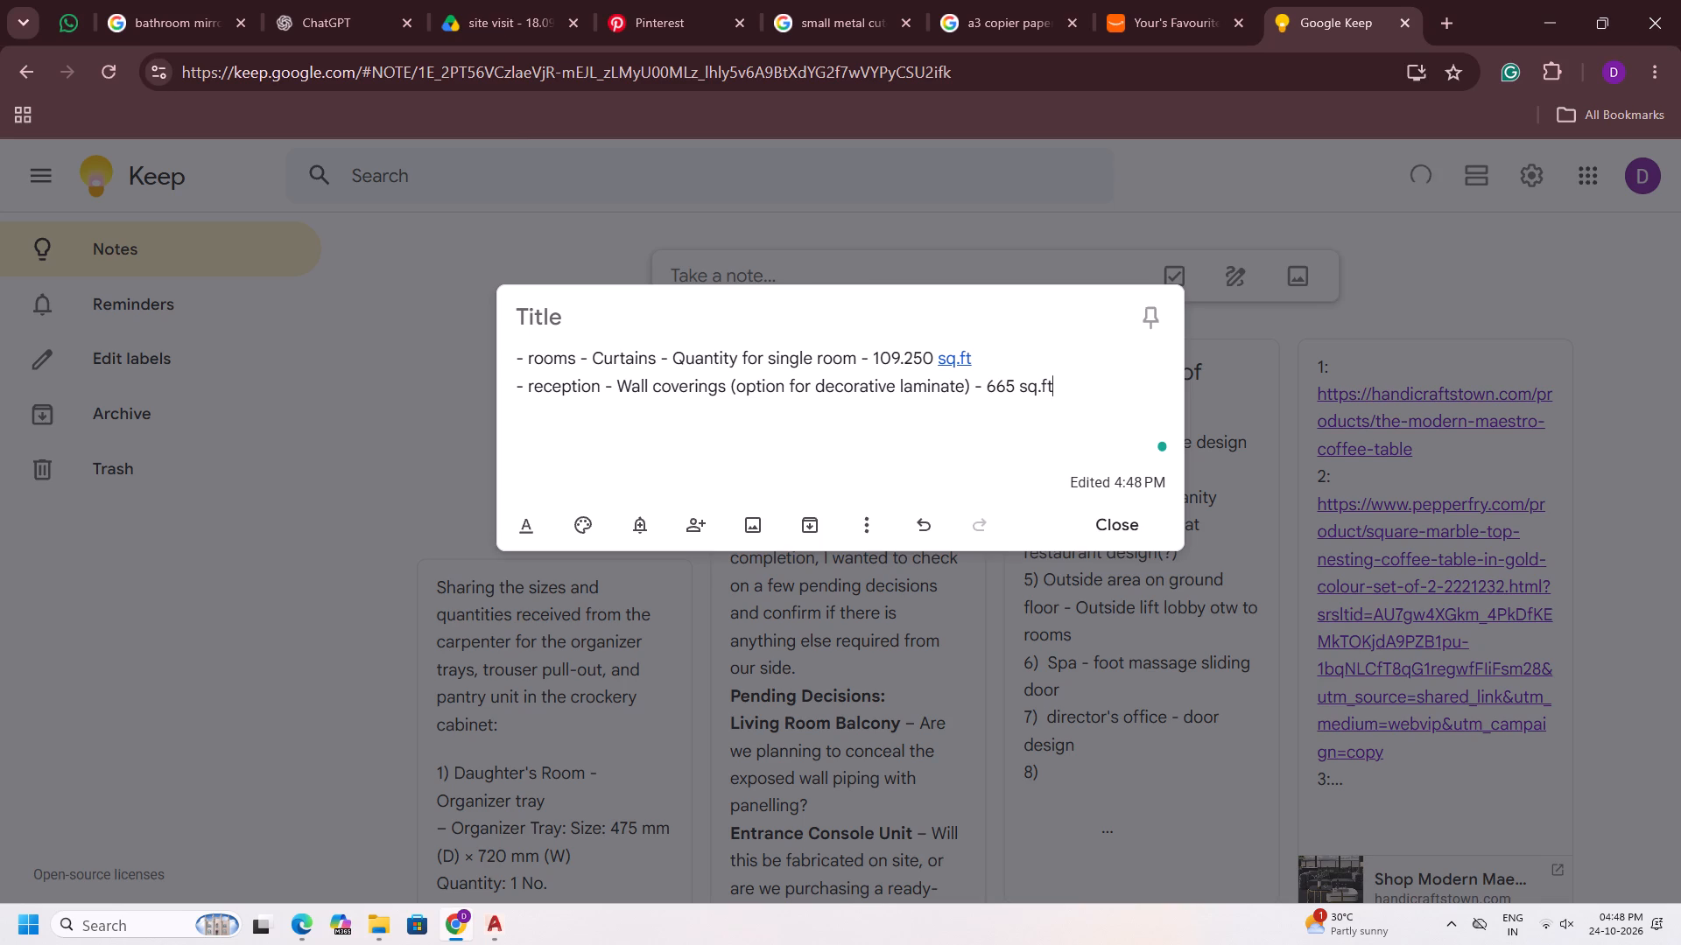
Add a new line to the note reading "Art work - 185 sq.ft".
{"action": "key", "text": "Return"}
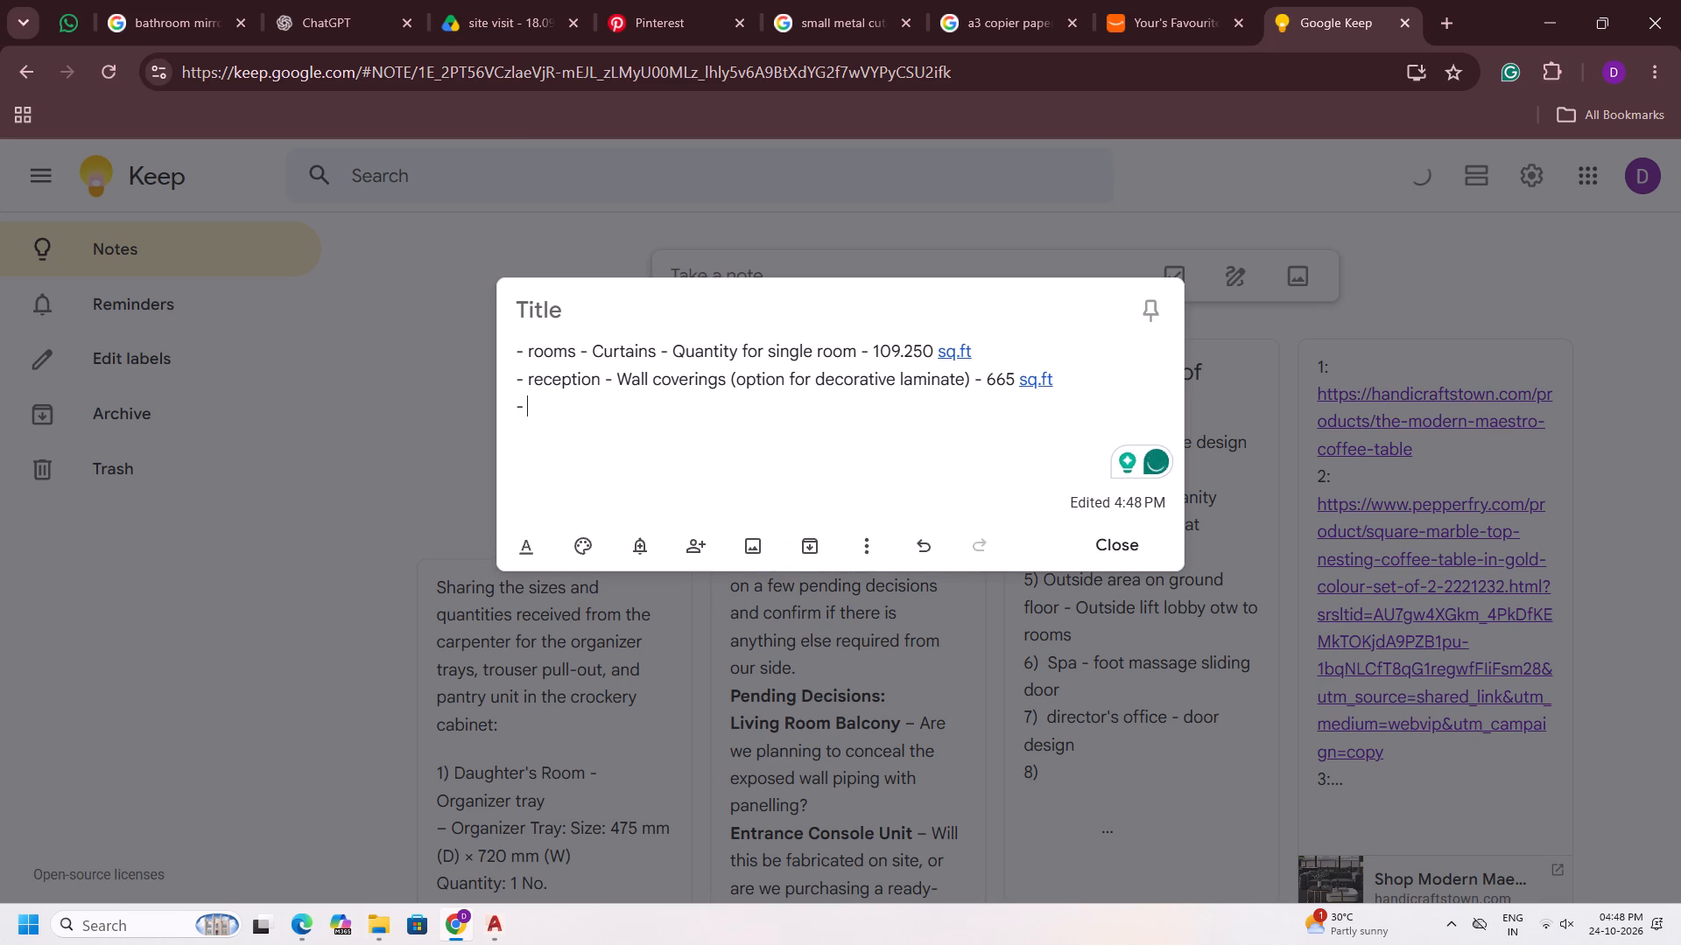
{"action": "type", "text": "Art work -"}
{"action": "key", "text": "space"}
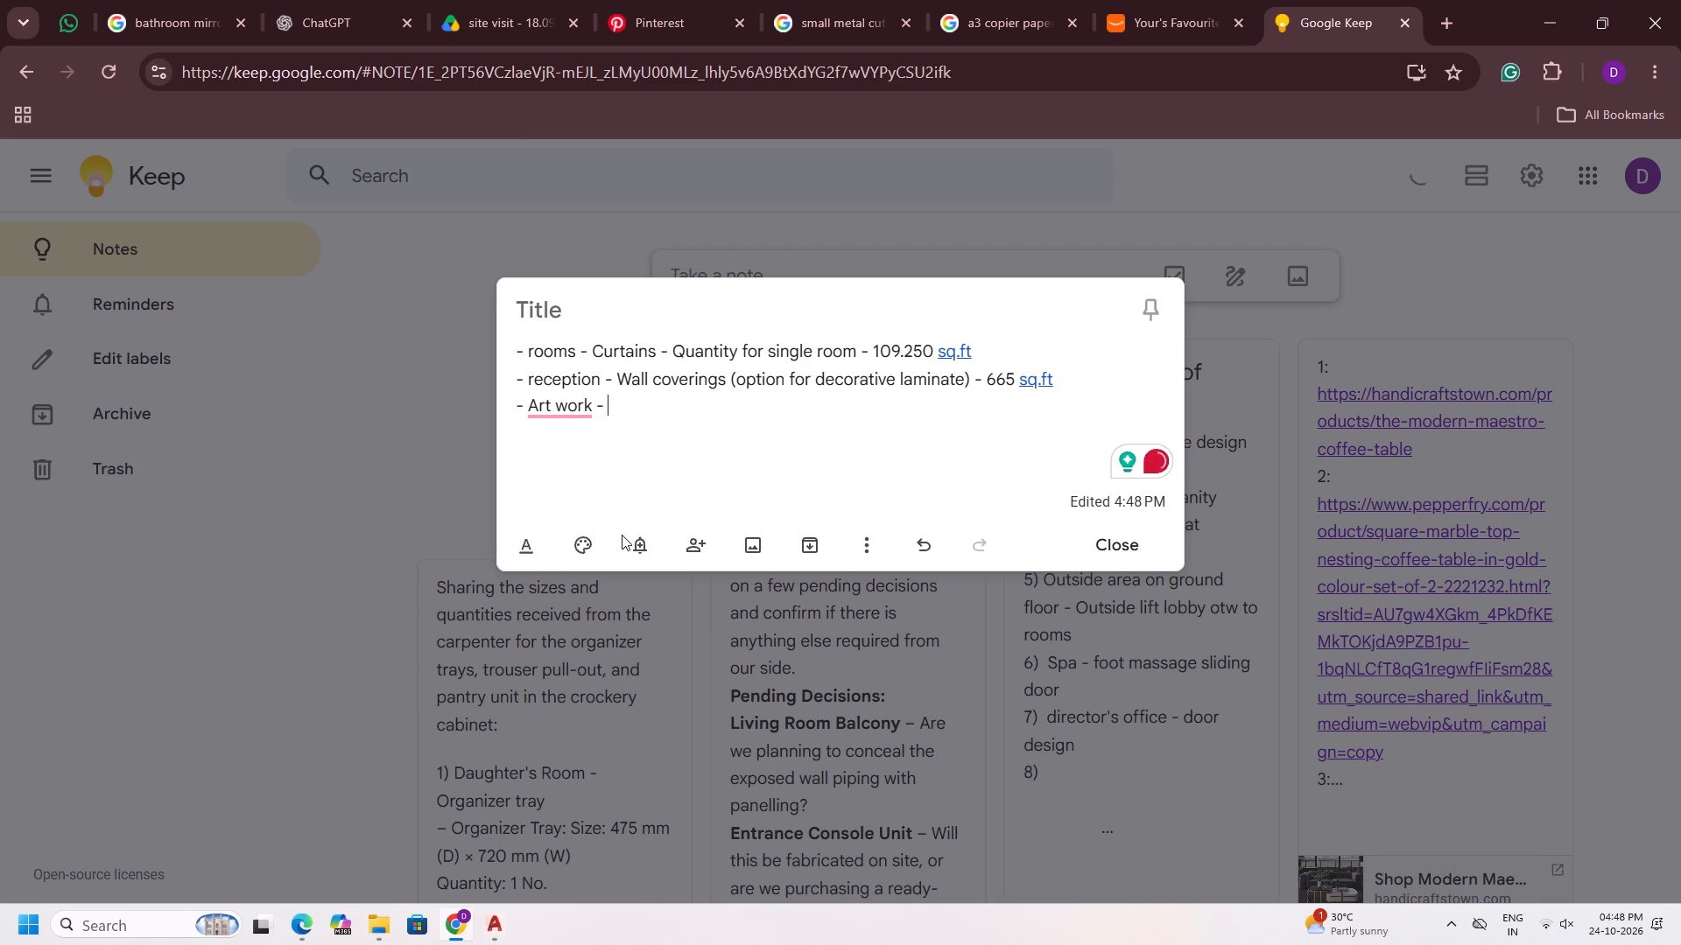
{"action": "type", "text": "185 sq.ft"}
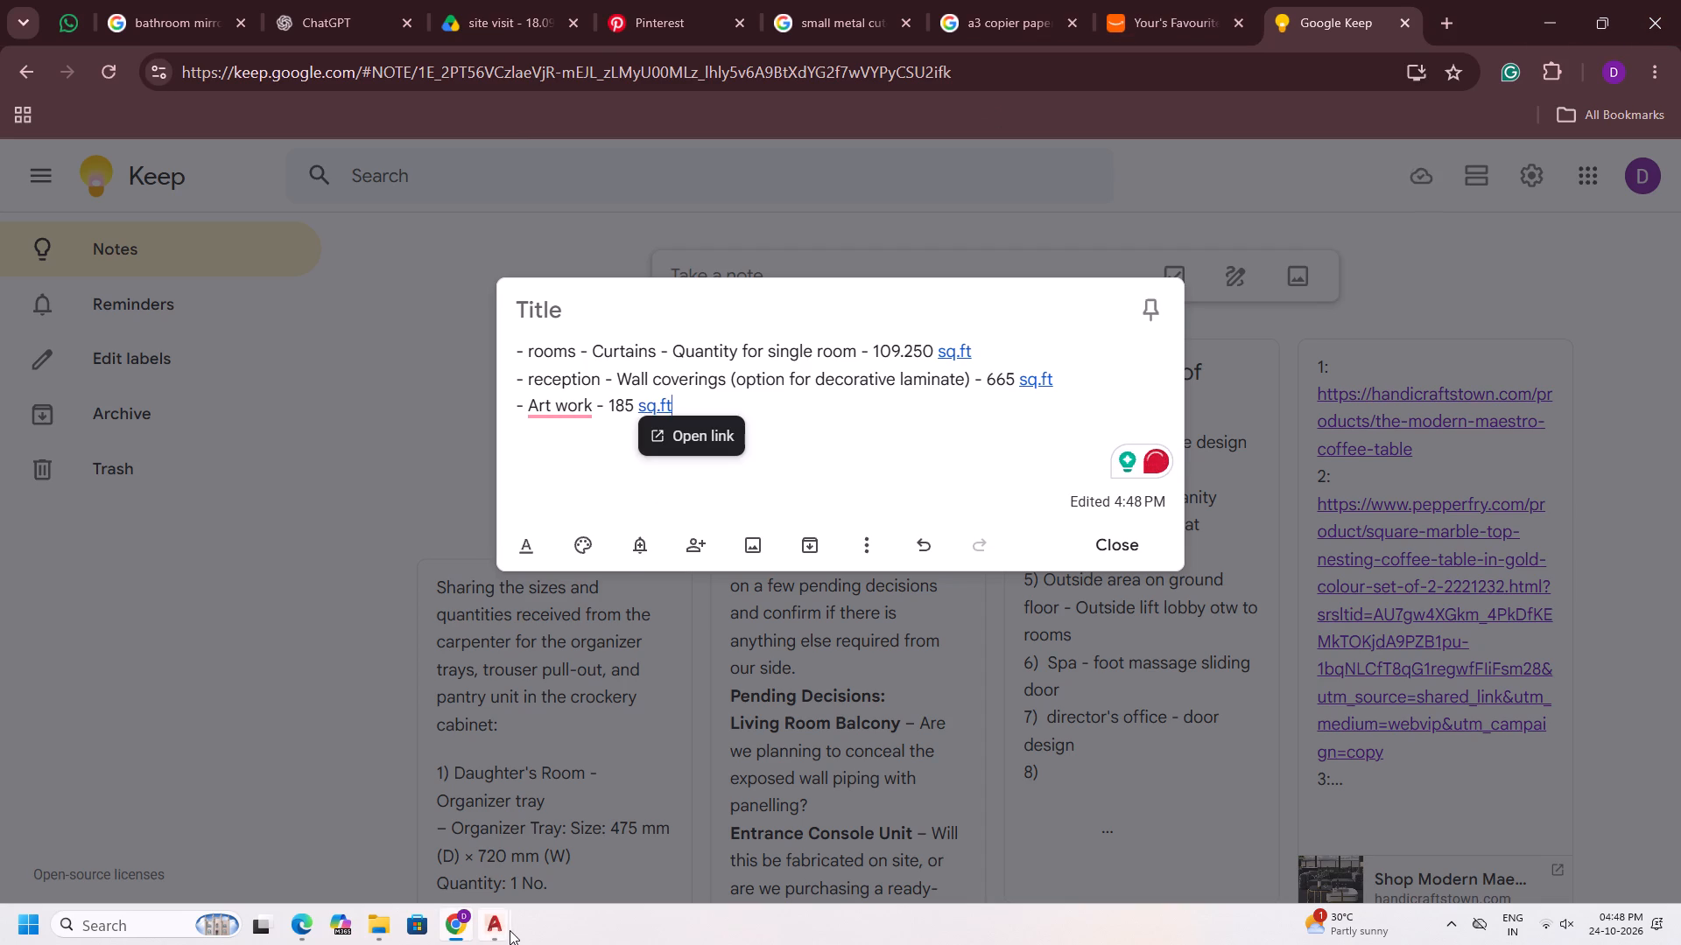
Correct the reception wall coverings area to 664 sq.ft.
{"action": "left_click", "coordinate": [1014, 385]}
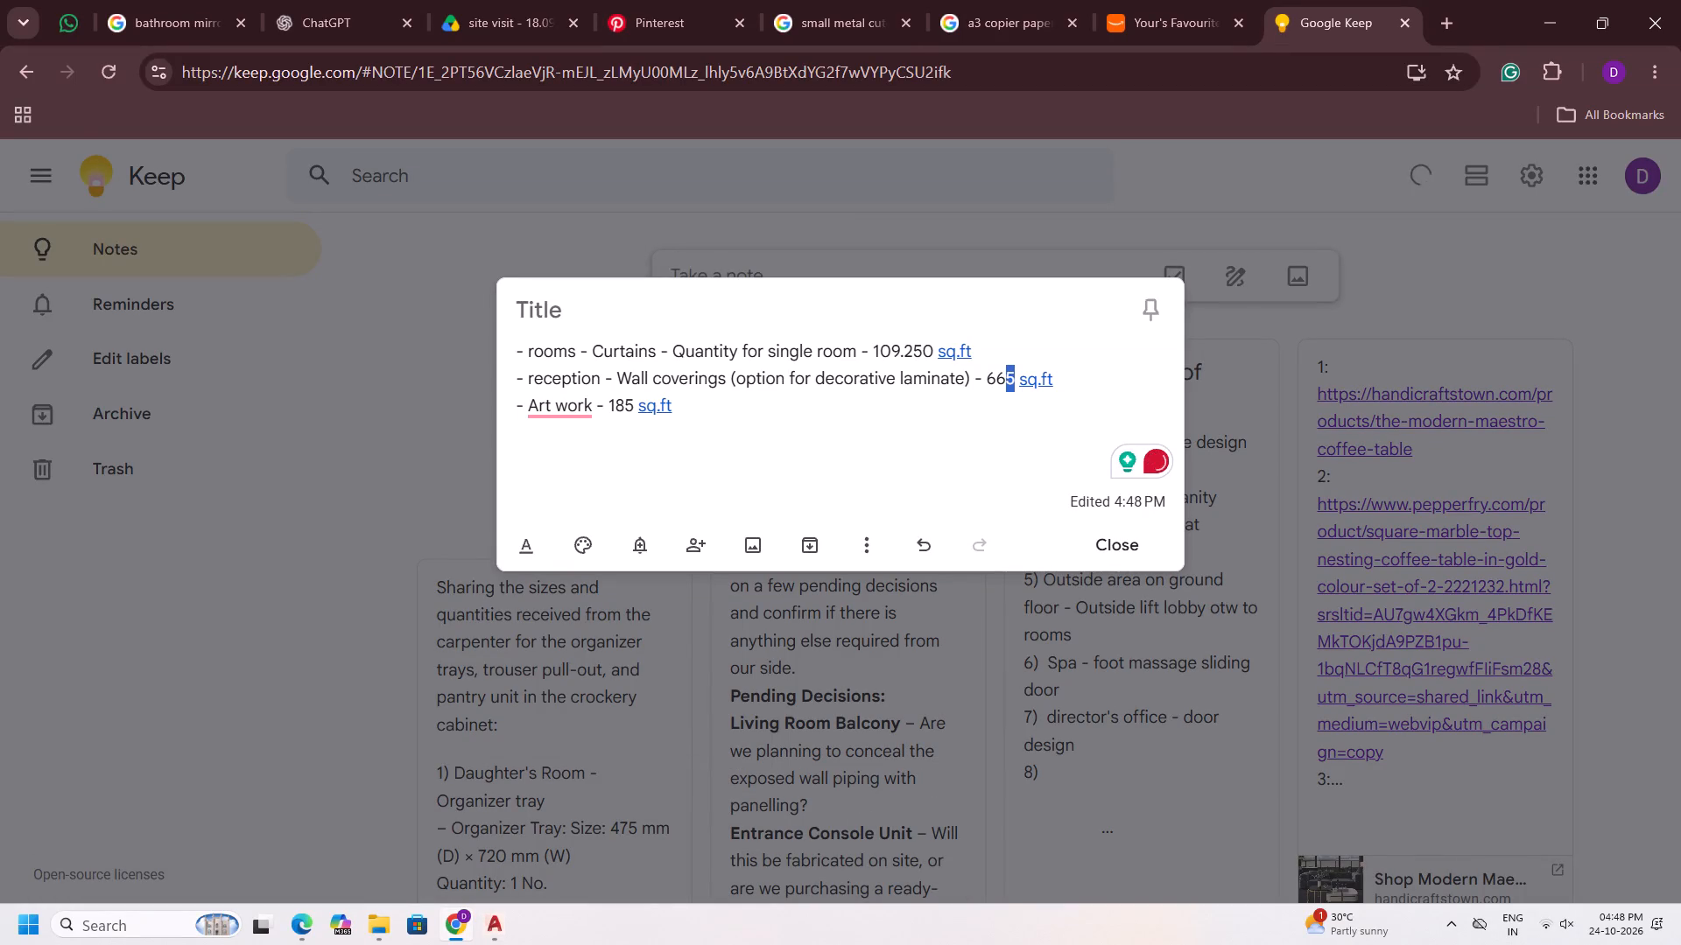
{"action": "key", "text": "4"}
Check the ceiling outline in the reception (2) drawing in AutoCAD, and start a new line "Restaurant -" in the Keep note.
{"action": "left_click", "coordinate": [496, 928]}
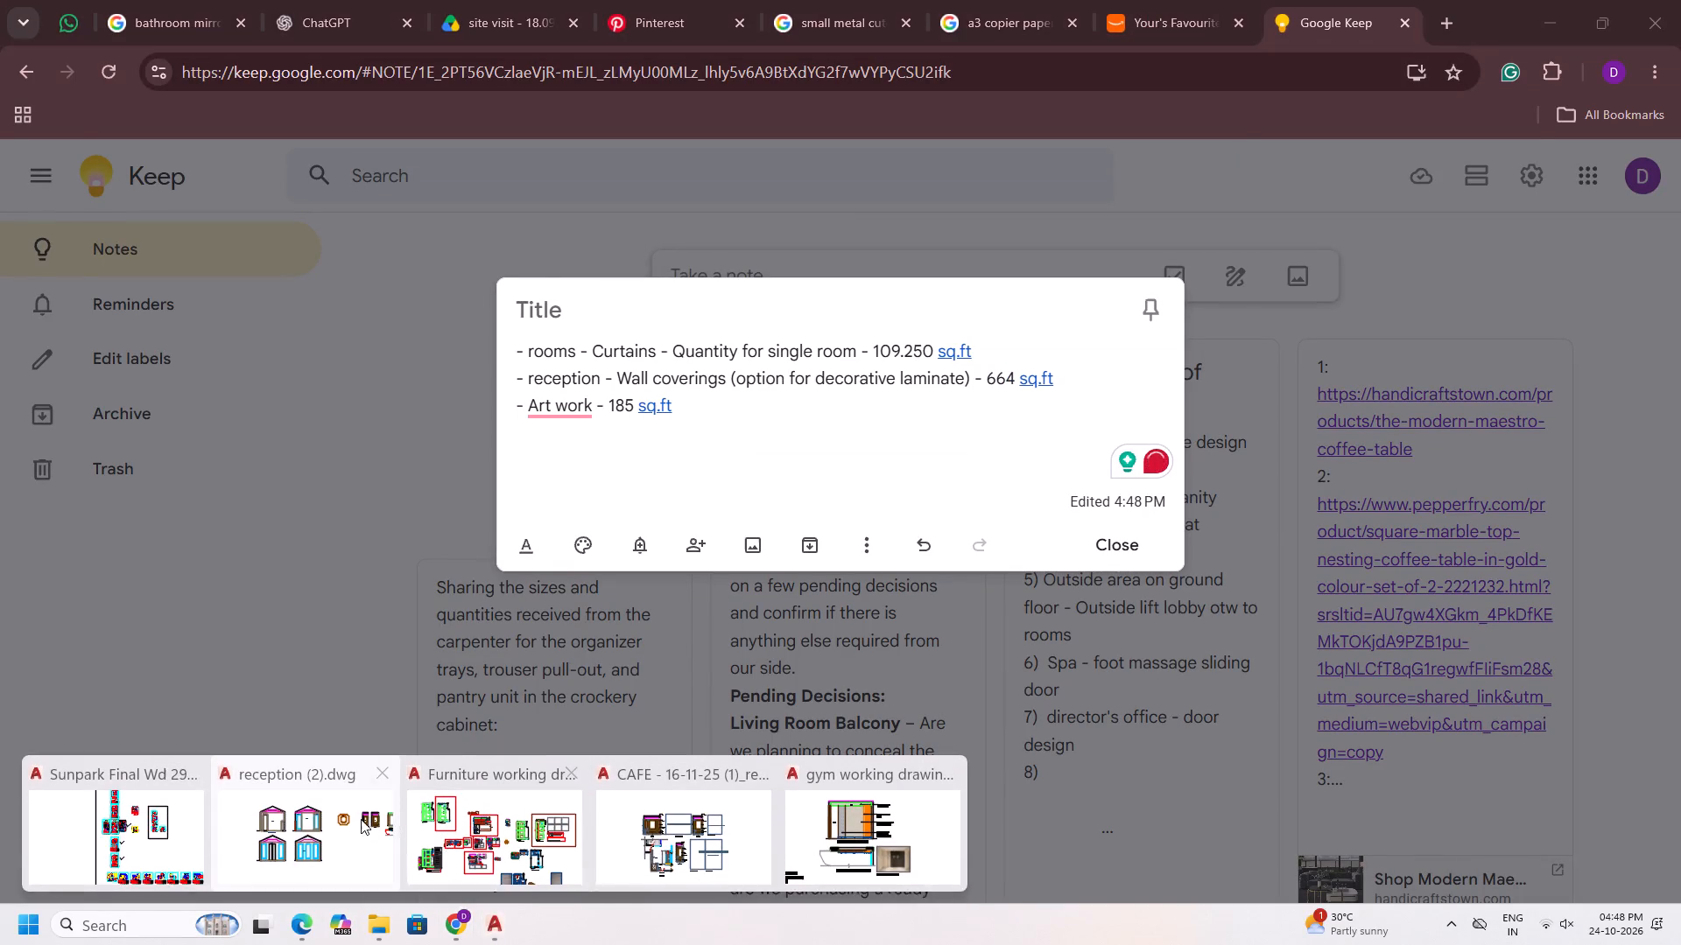
{"action": "left_click", "coordinate": [298, 841]}
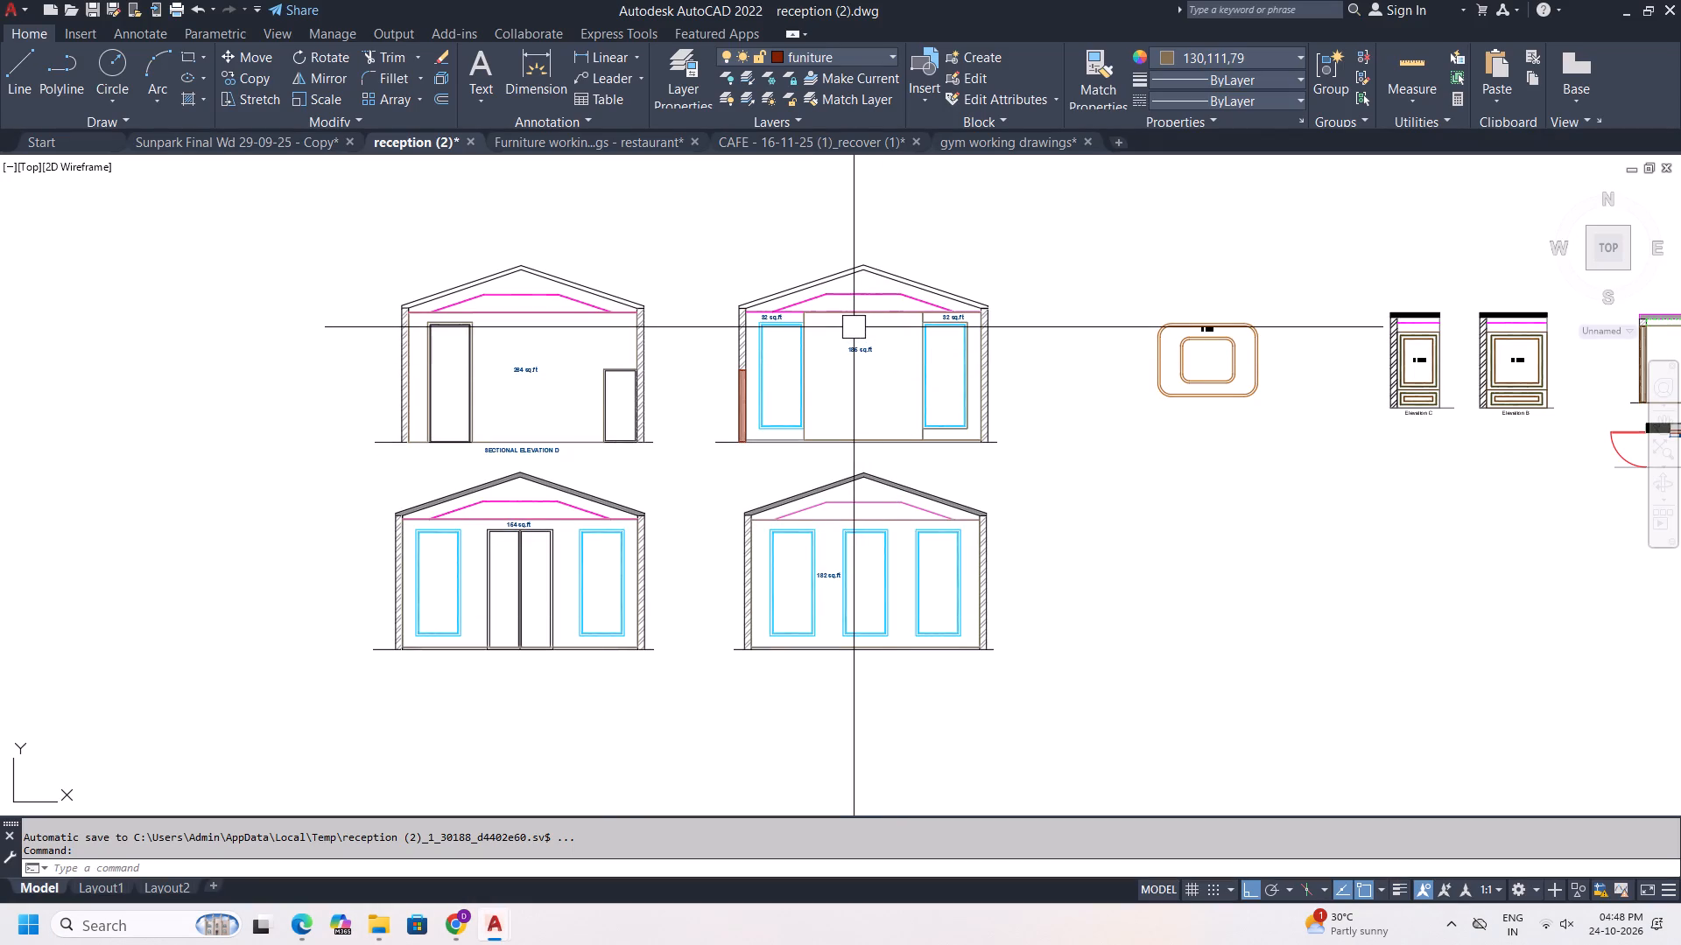
{"action": "scroll", "coordinate": [933, 416], "scroll_direction": "down", "scroll_amount": 1}
{"action": "scroll", "coordinate": [1095, 371], "scroll_direction": "up", "scroll_amount": 3}
{"action": "middle_click_drag", "start_coordinate": [1128, 364], "coordinate": [974, 380]}
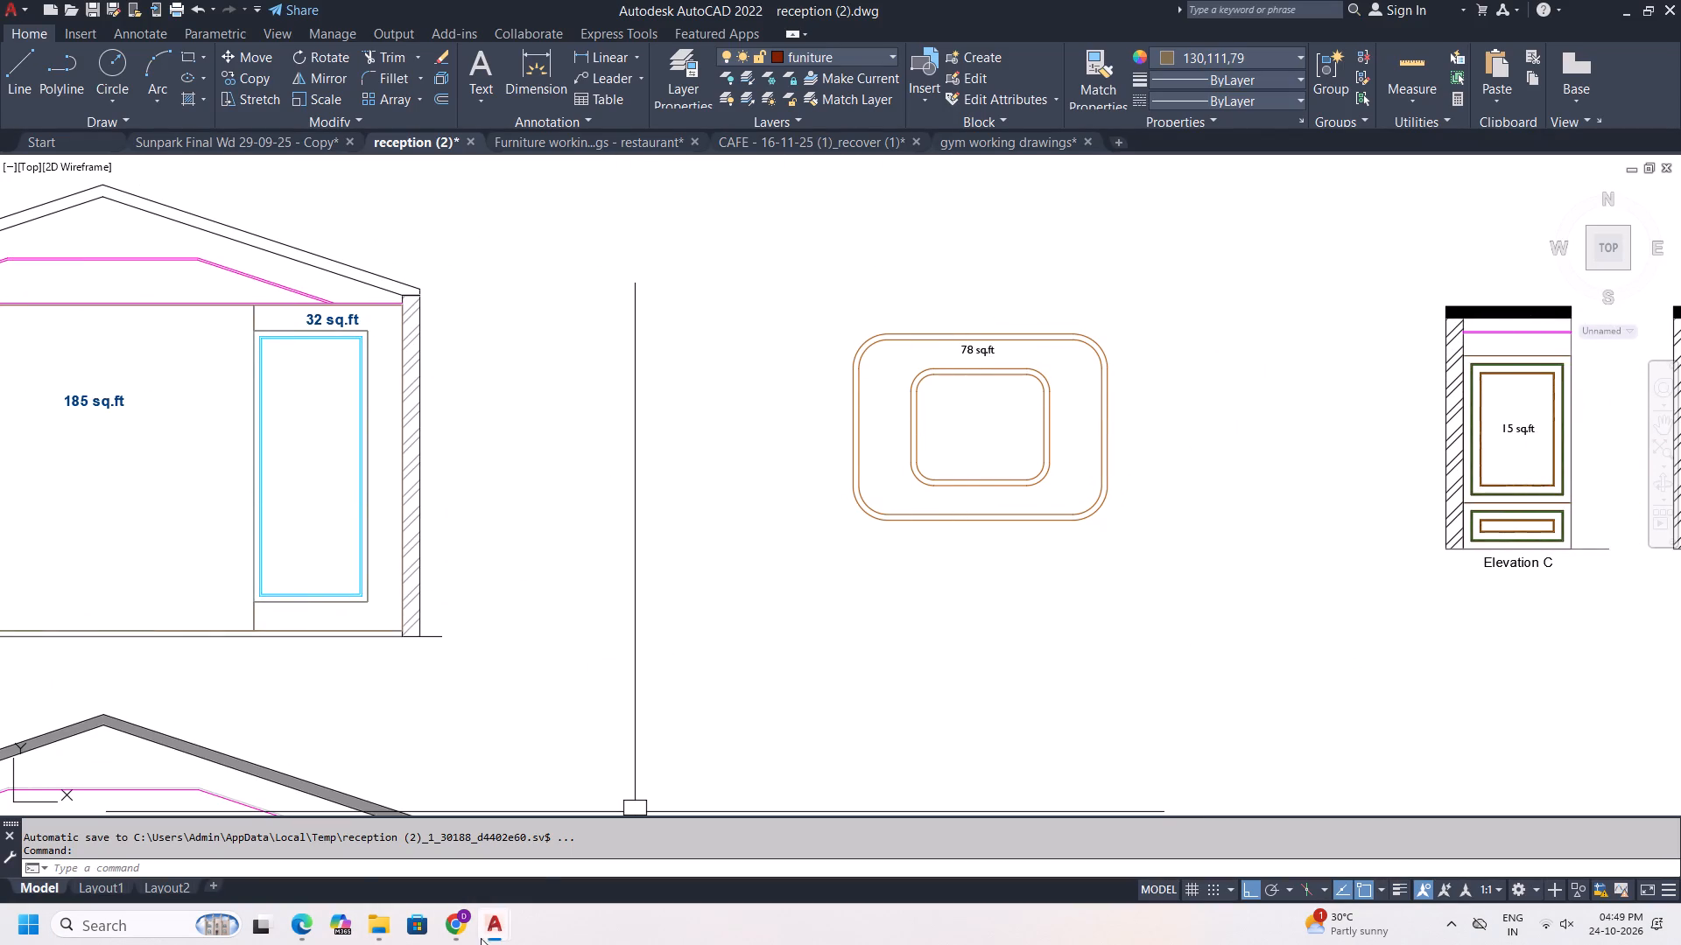
{"action": "left_click", "coordinate": [456, 934]}
{"action": "left_click", "coordinate": [721, 428]}
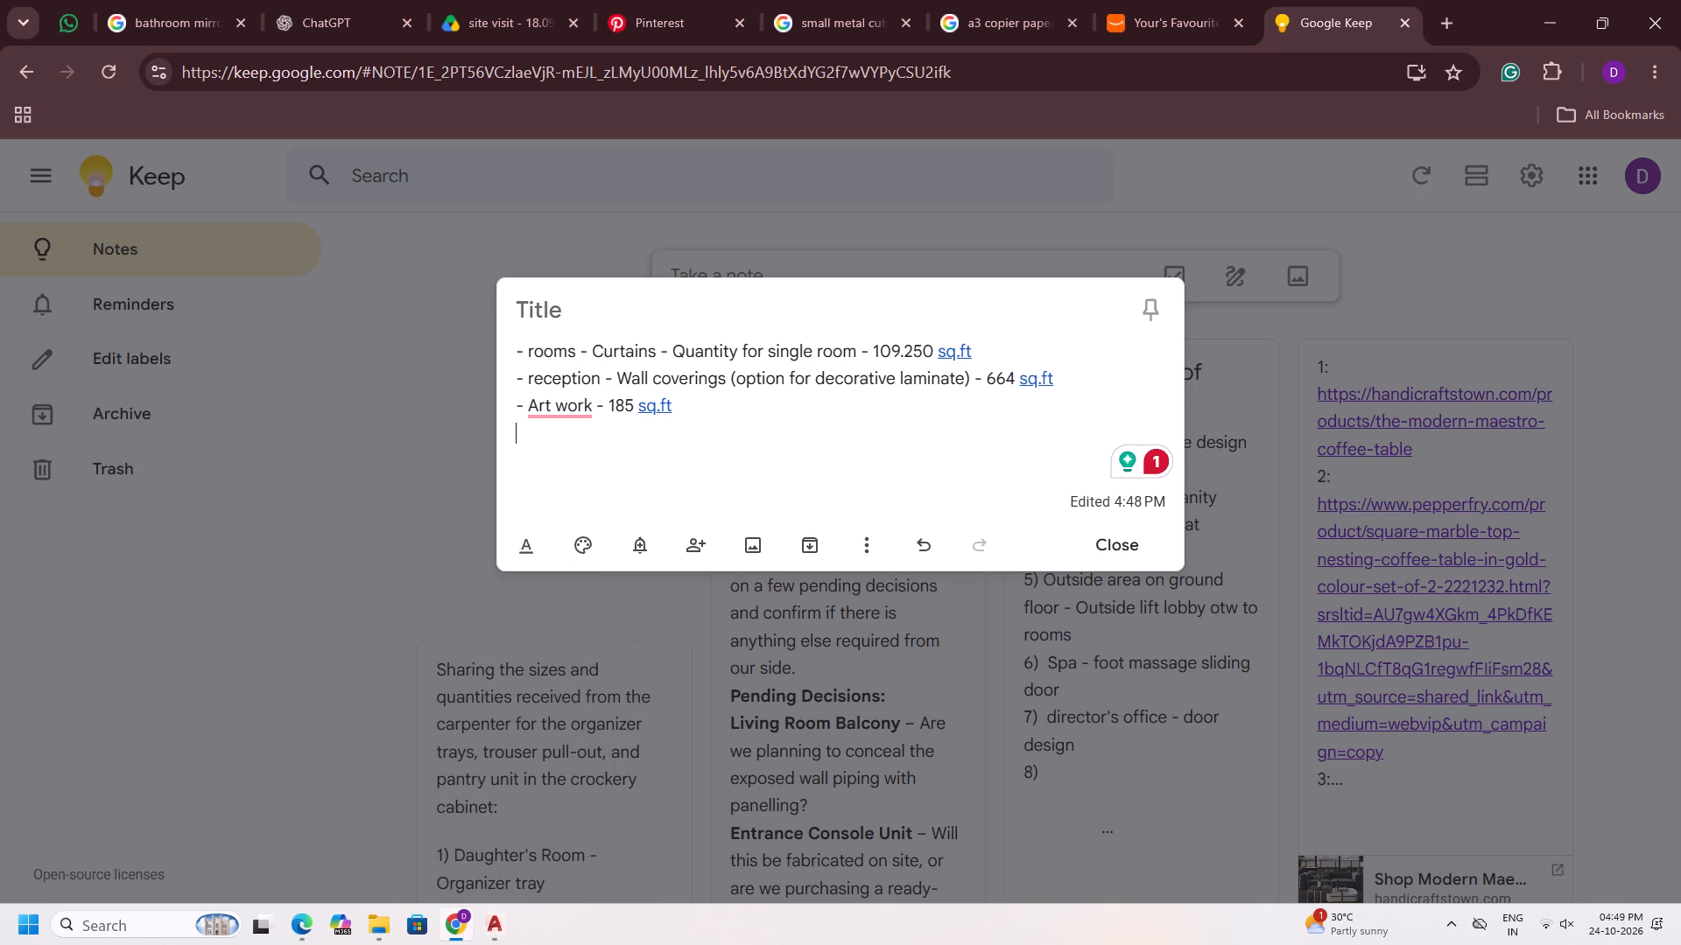
{"action": "type", "text": "Re"}
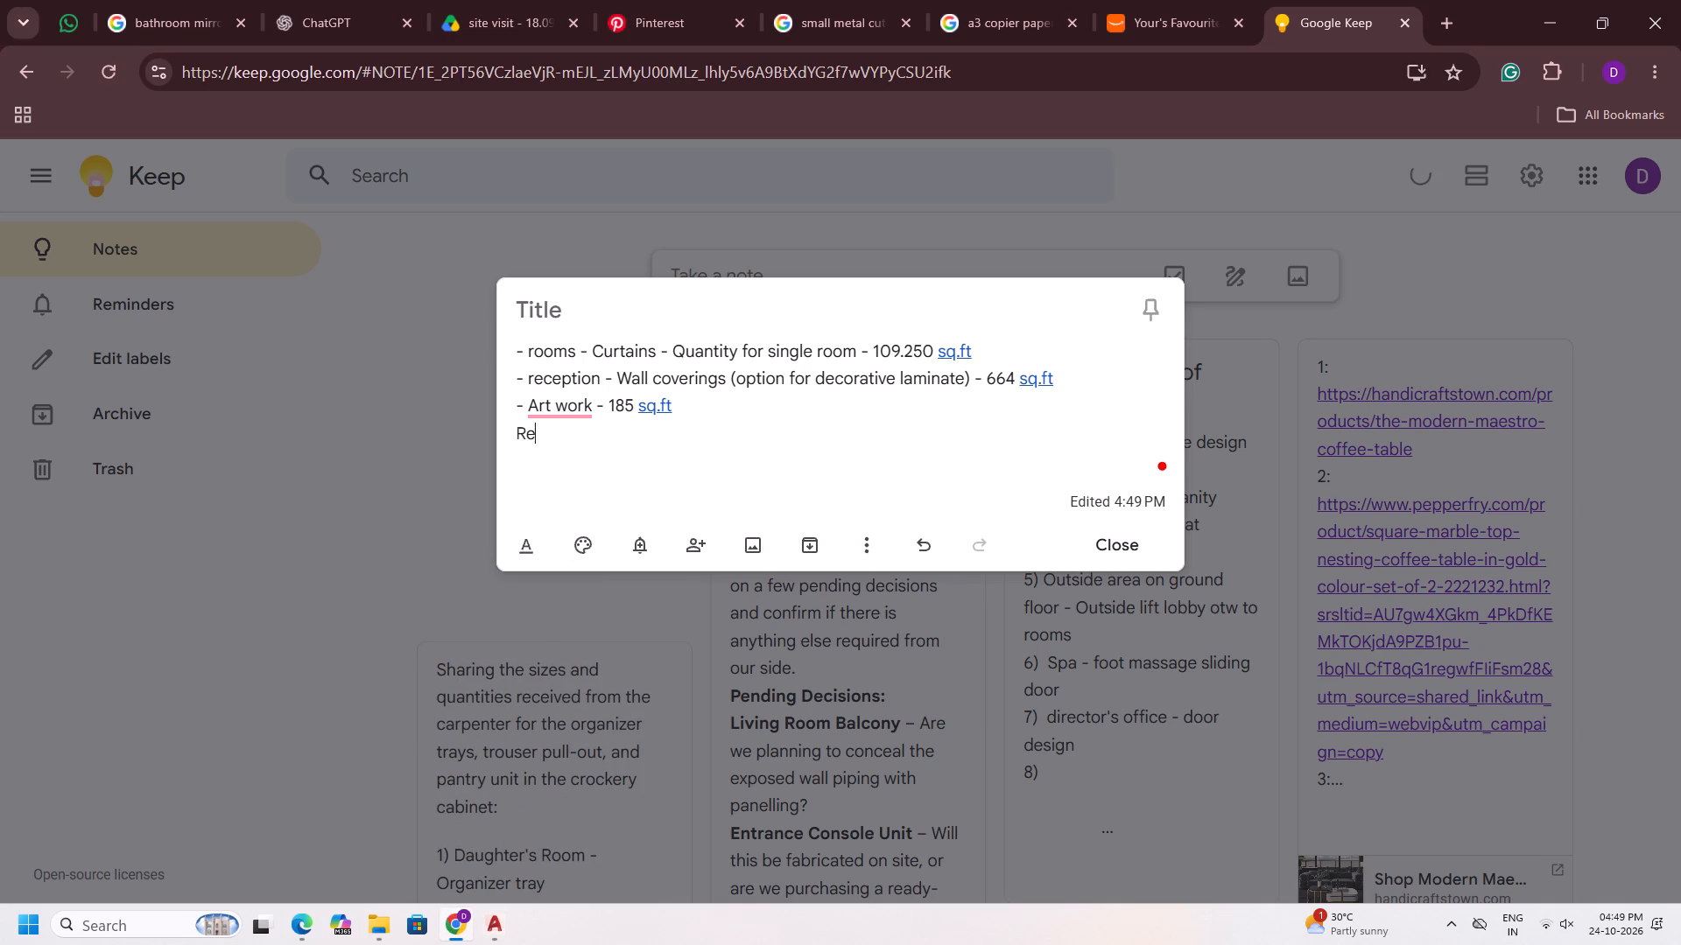
{"action": "key", "text": "BackSpace"}
{"action": "key", "text": "BackSpace"}
{"action": "key", "text": "BackSpace"}
{"action": "key", "text": "Return"}
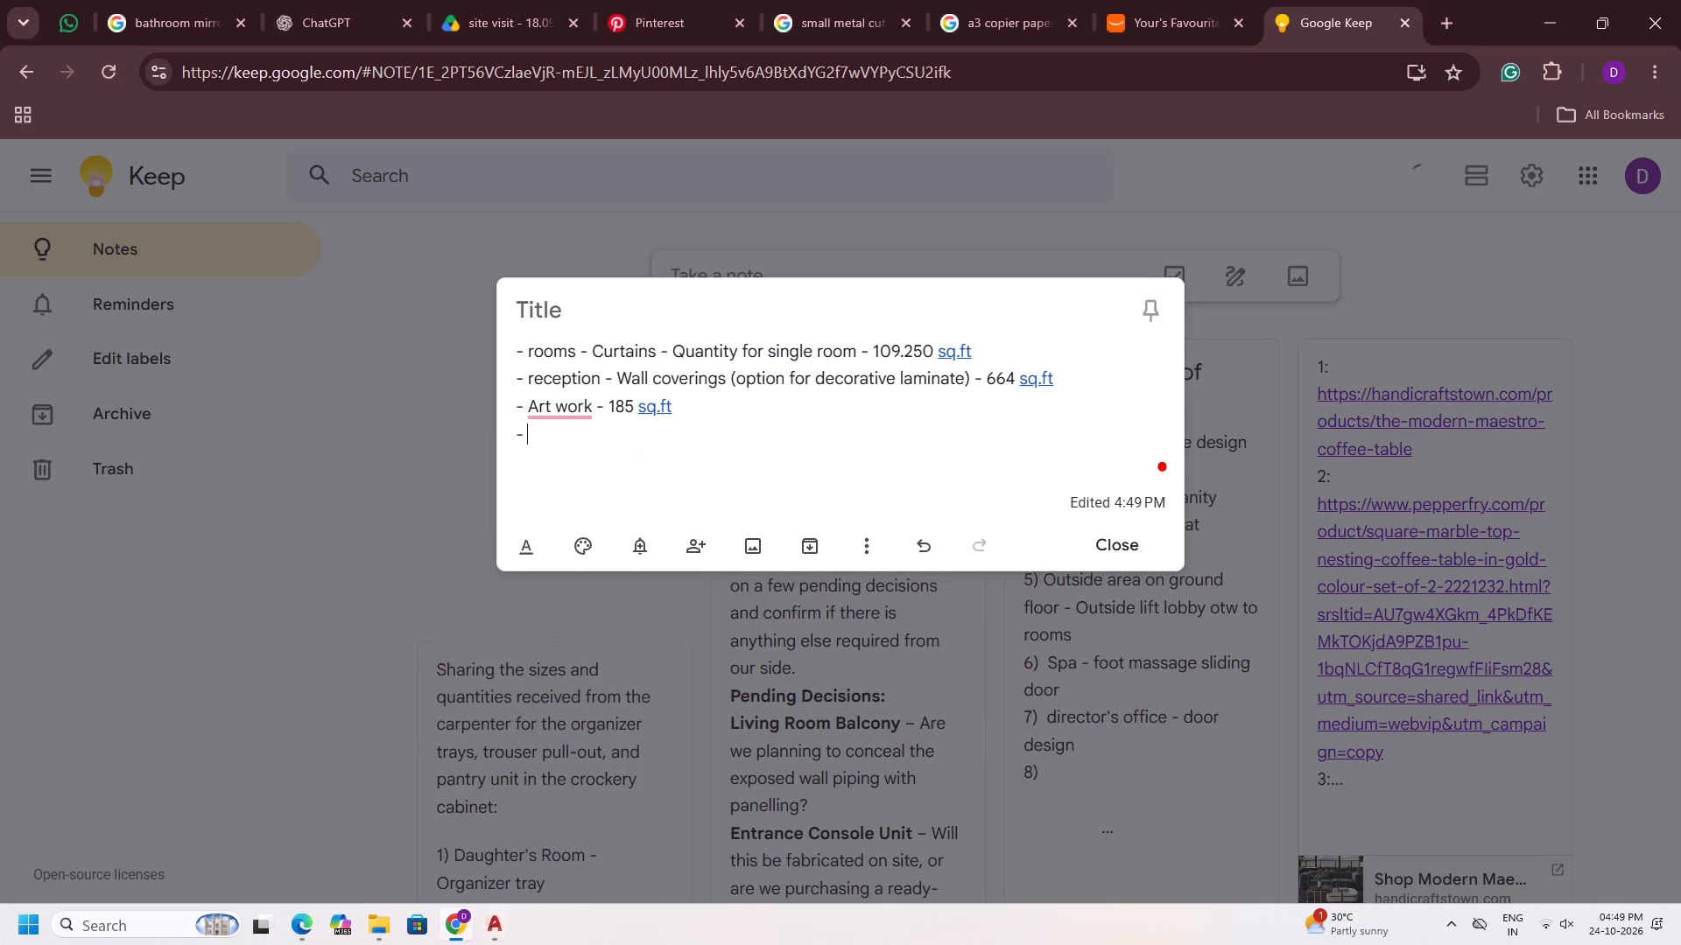
{"action": "type", "text": "Restaurant -"}
{"action": "key", "text": "space"}
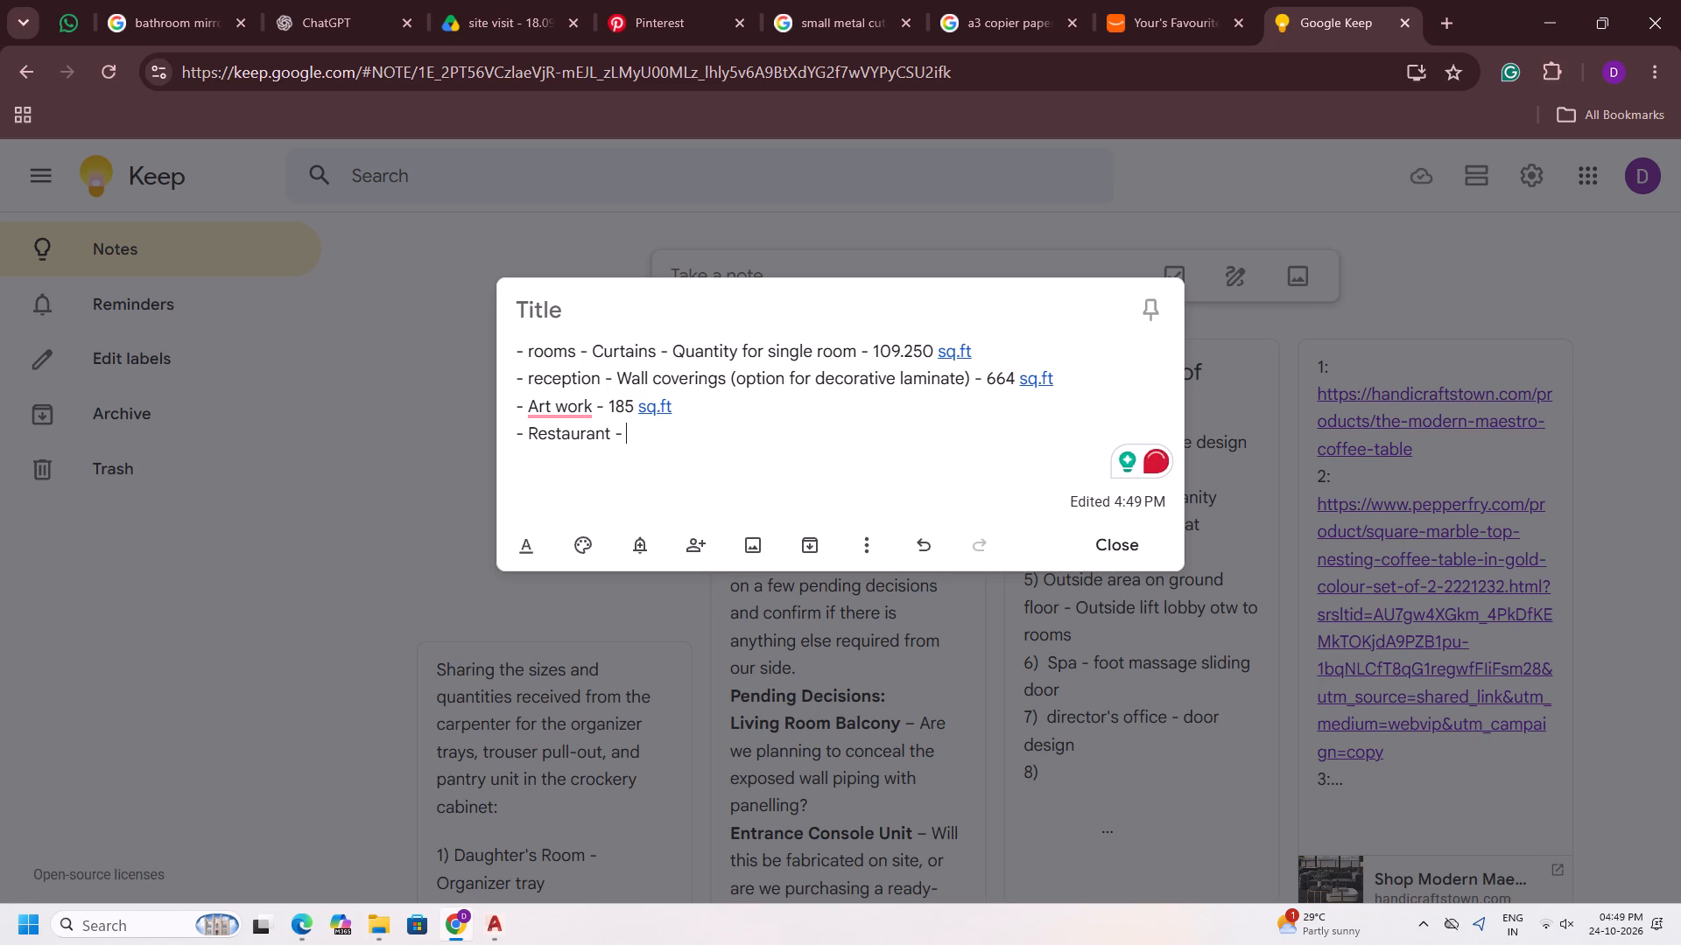
Recheck the ceiling label in the reception (2) drawing, complete the Restaurant line with "Ceiling wallpaper - 78 sq.ft", and start another line.
{"action": "left_click", "coordinate": [495, 915]}
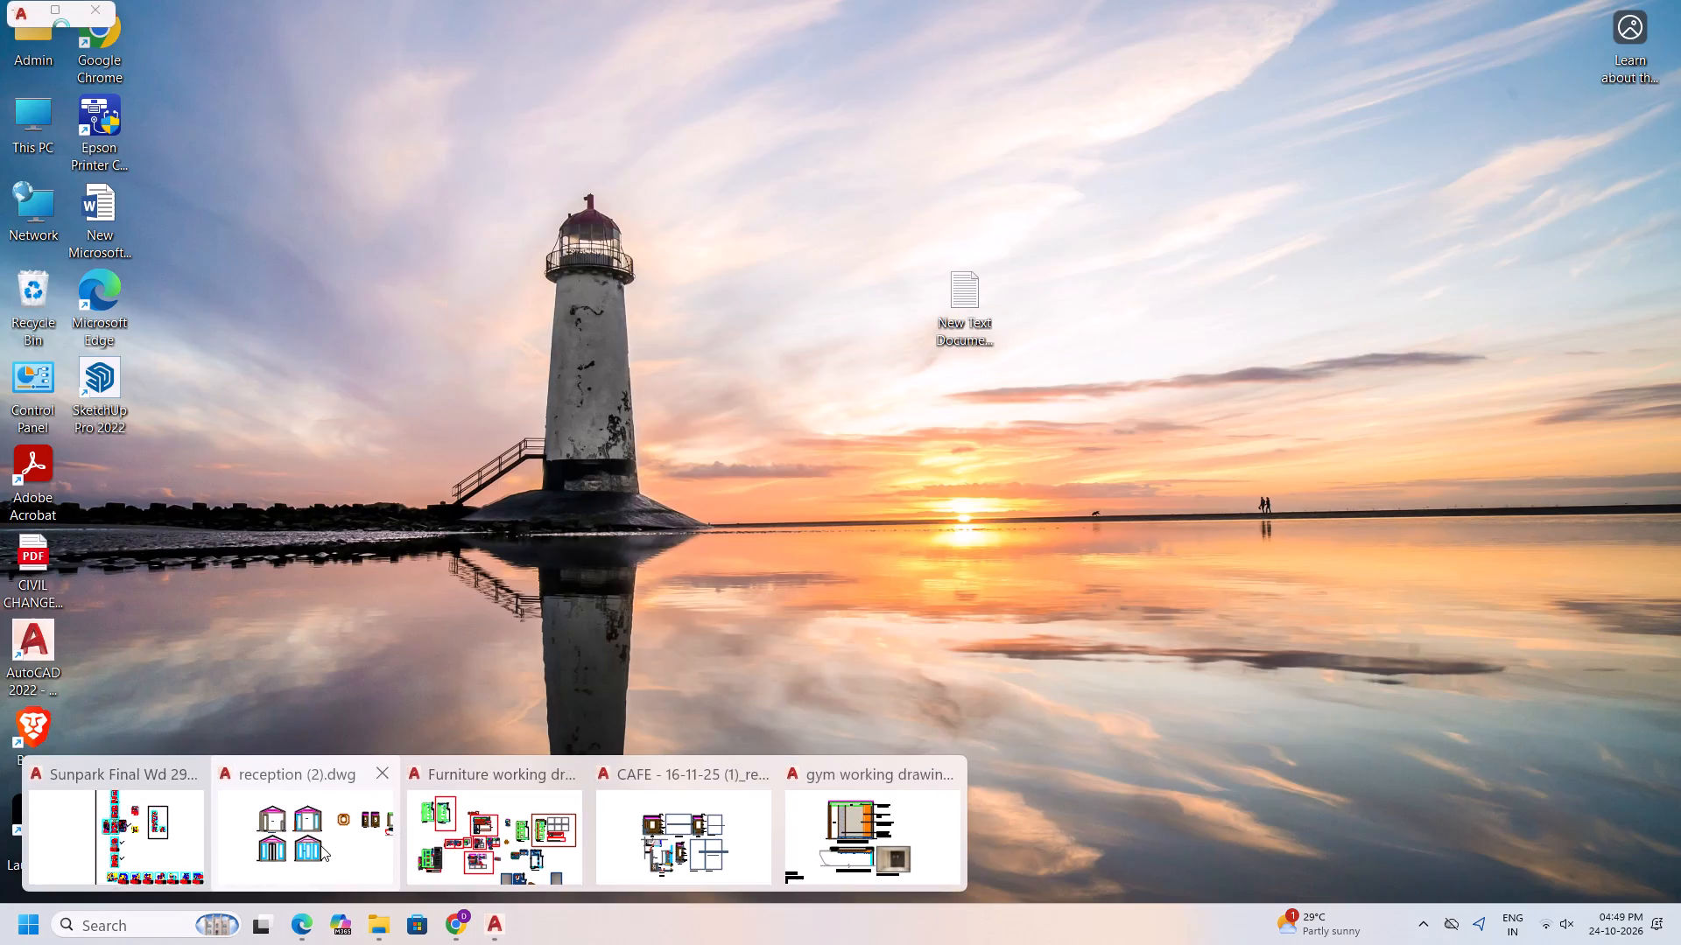
{"action": "left_click", "coordinate": [320, 845]}
{"action": "left_click", "coordinate": [466, 915]}
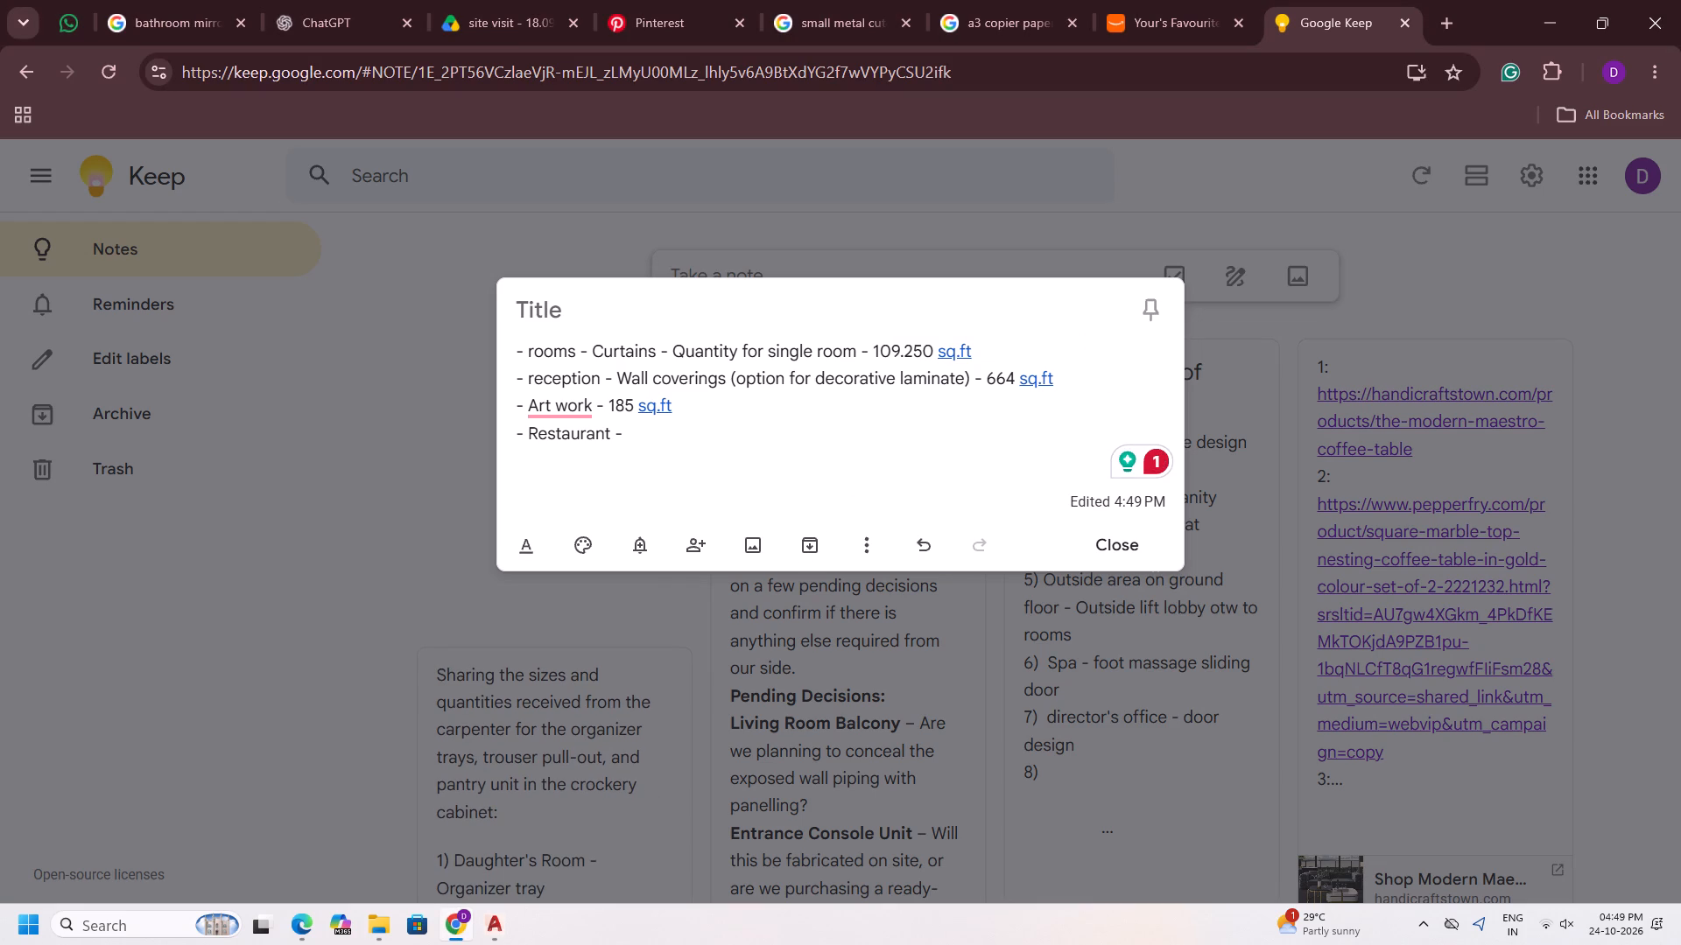
{"action": "type", "text": "Ceiling wallpaper -"}
{"action": "key", "text": "space"}
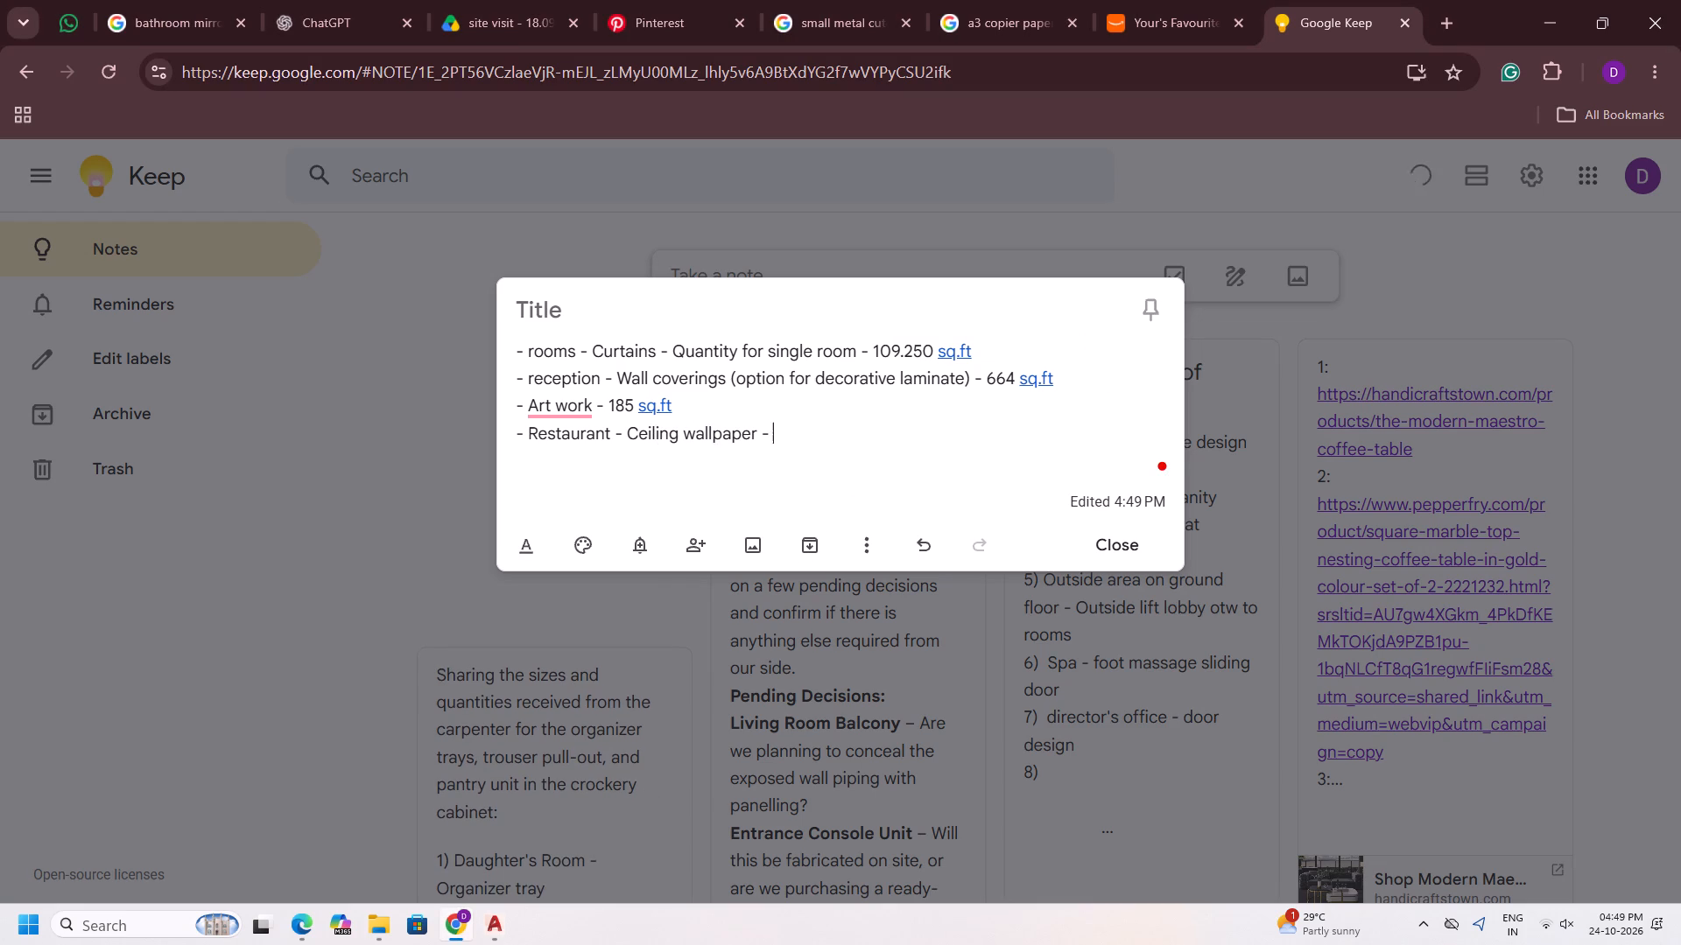
{"action": "type", "text": "78 sq"}
{"action": "type", "text": ".ft"}
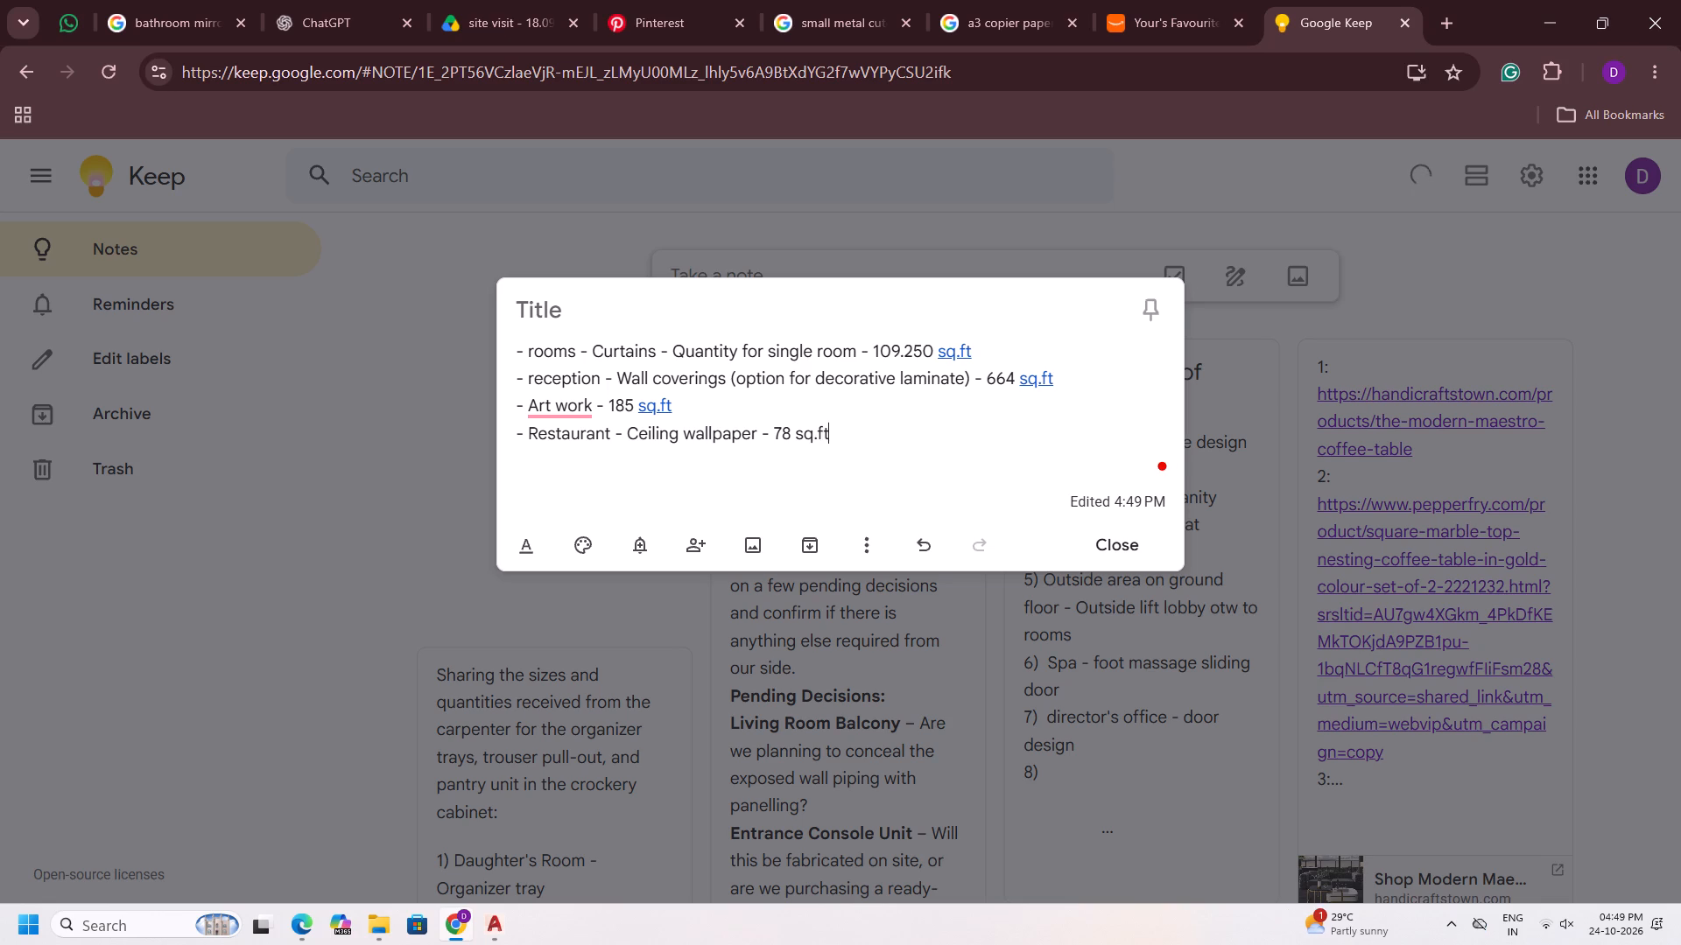
{"action": "key", "text": "Return"}
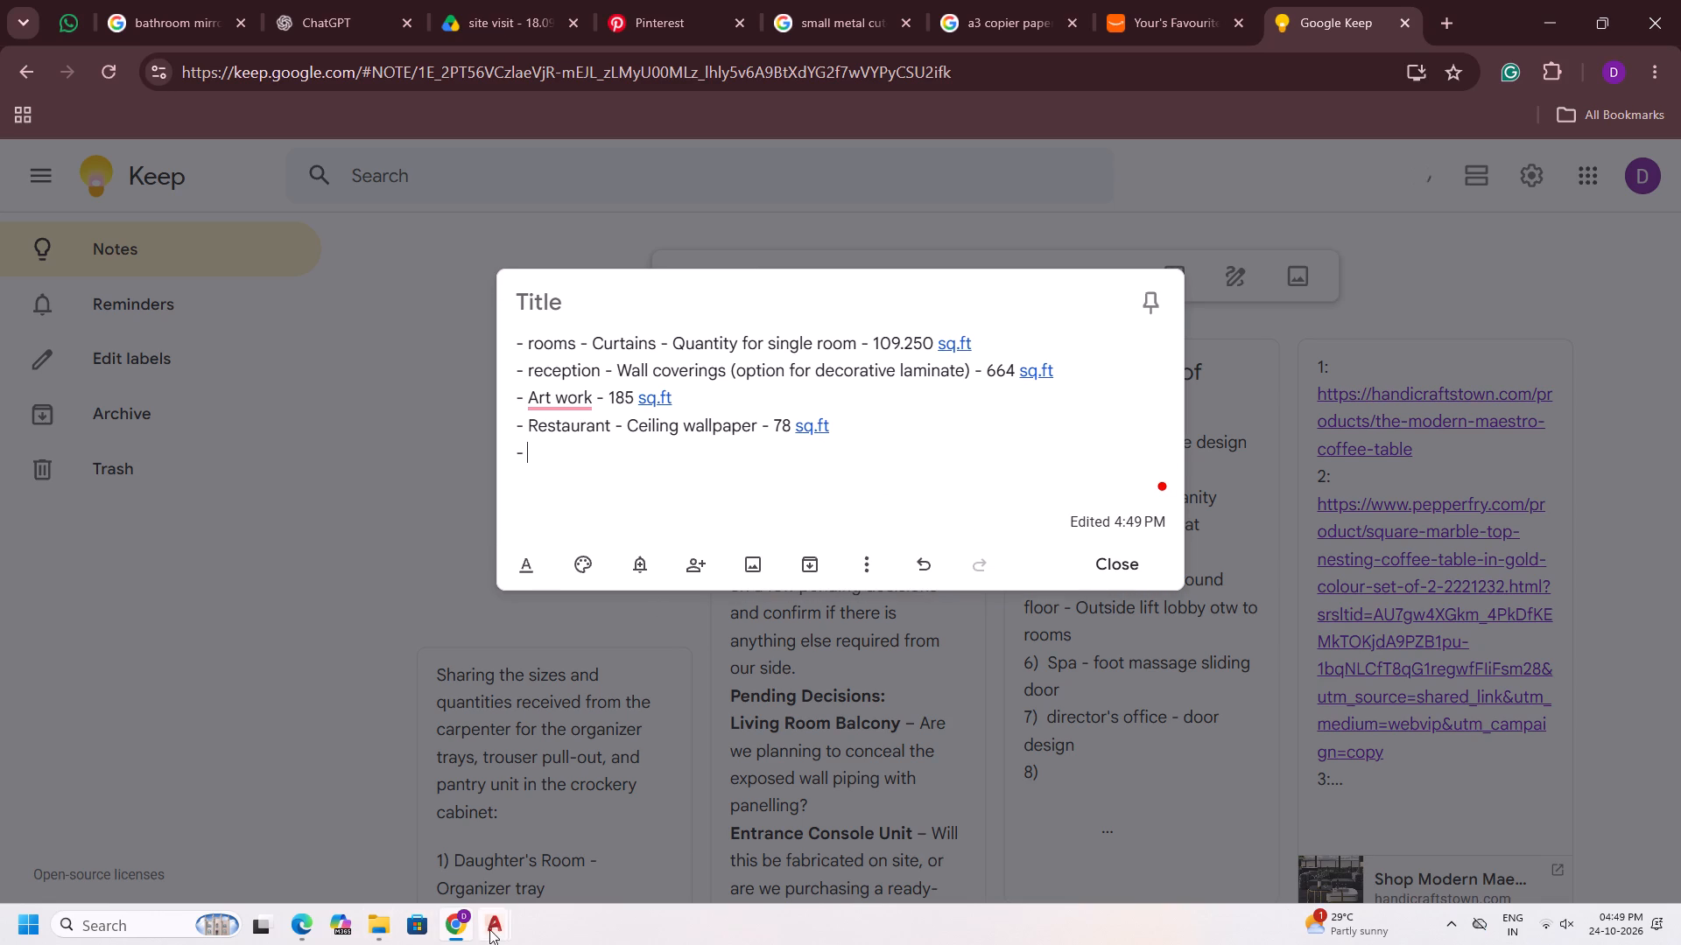
Switch to the reception (2) drawing in AutoCAD, list the properties of Elevation B's upper inner panel outline, and dismiss the listing.
{"action": "left_click", "coordinate": [340, 857]}
{"action": "scroll", "coordinate": [953, 353], "scroll_direction": "up", "scroll_amount": 1}
{"action": "scroll", "coordinate": [956, 353], "scroll_direction": "down", "scroll_amount": 2}
{"action": "middle_click_drag", "start_coordinate": [956, 353], "coordinate": [952, 354]}
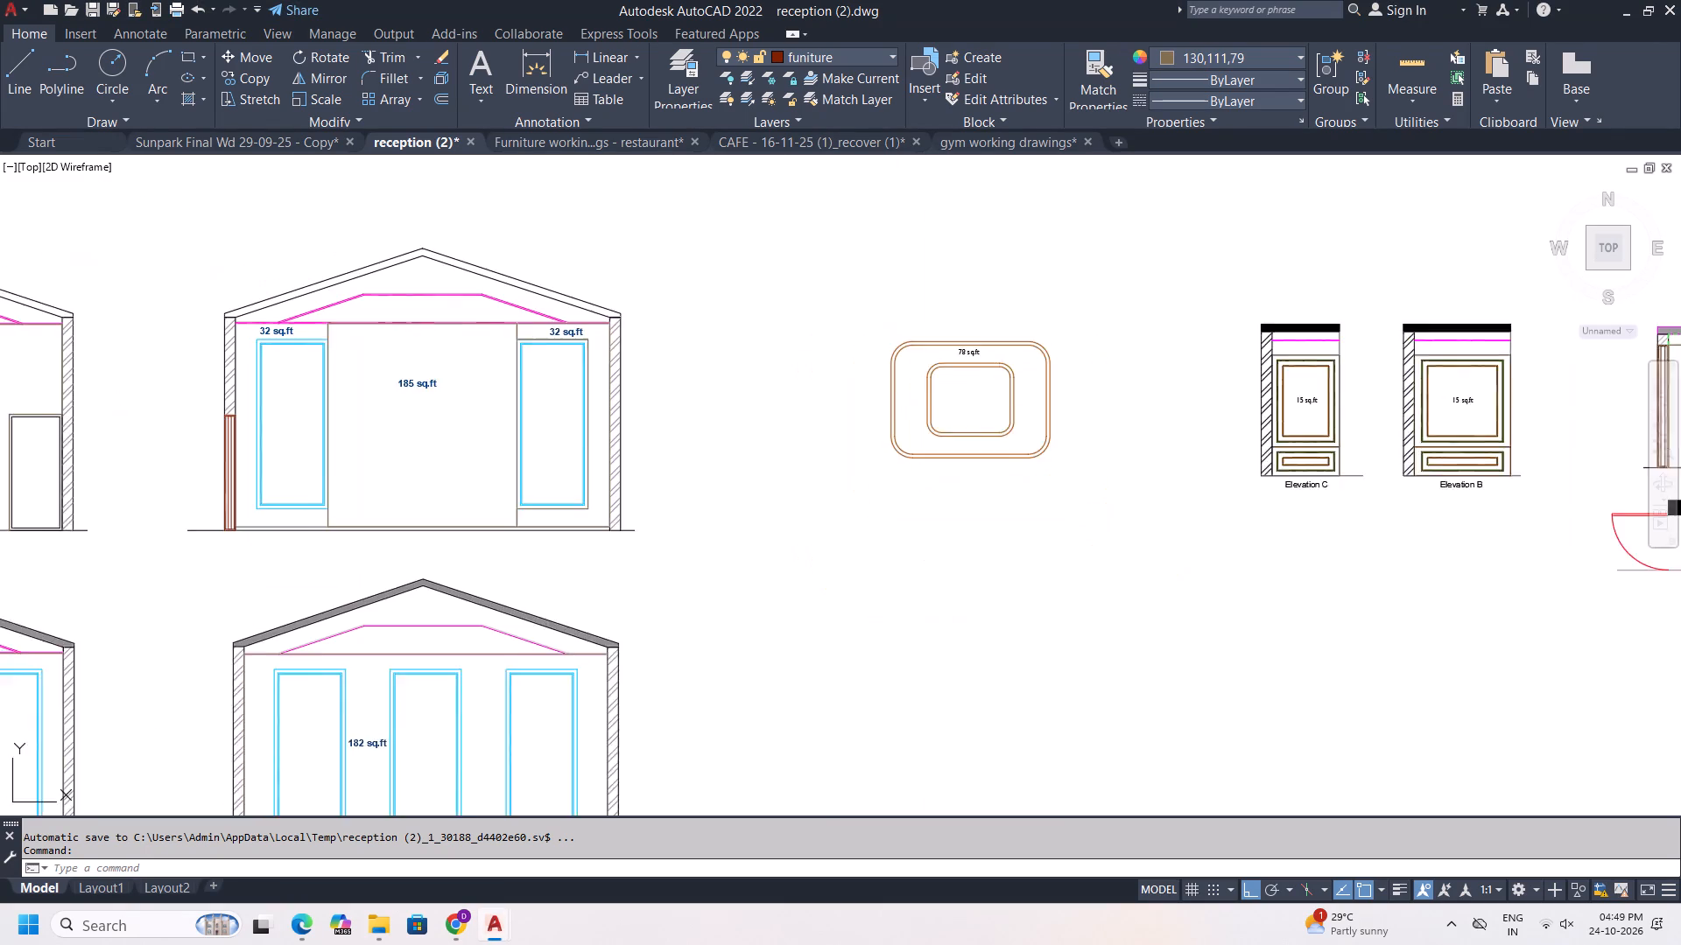
{"action": "middle_click_drag", "start_coordinate": [952, 354], "coordinate": [874, 386]}
{"action": "middle_click_drag", "start_coordinate": [1312, 400], "coordinate": [991, 401]}
{"action": "scroll", "coordinate": [1096, 439], "scroll_direction": "up", "scroll_amount": 2}
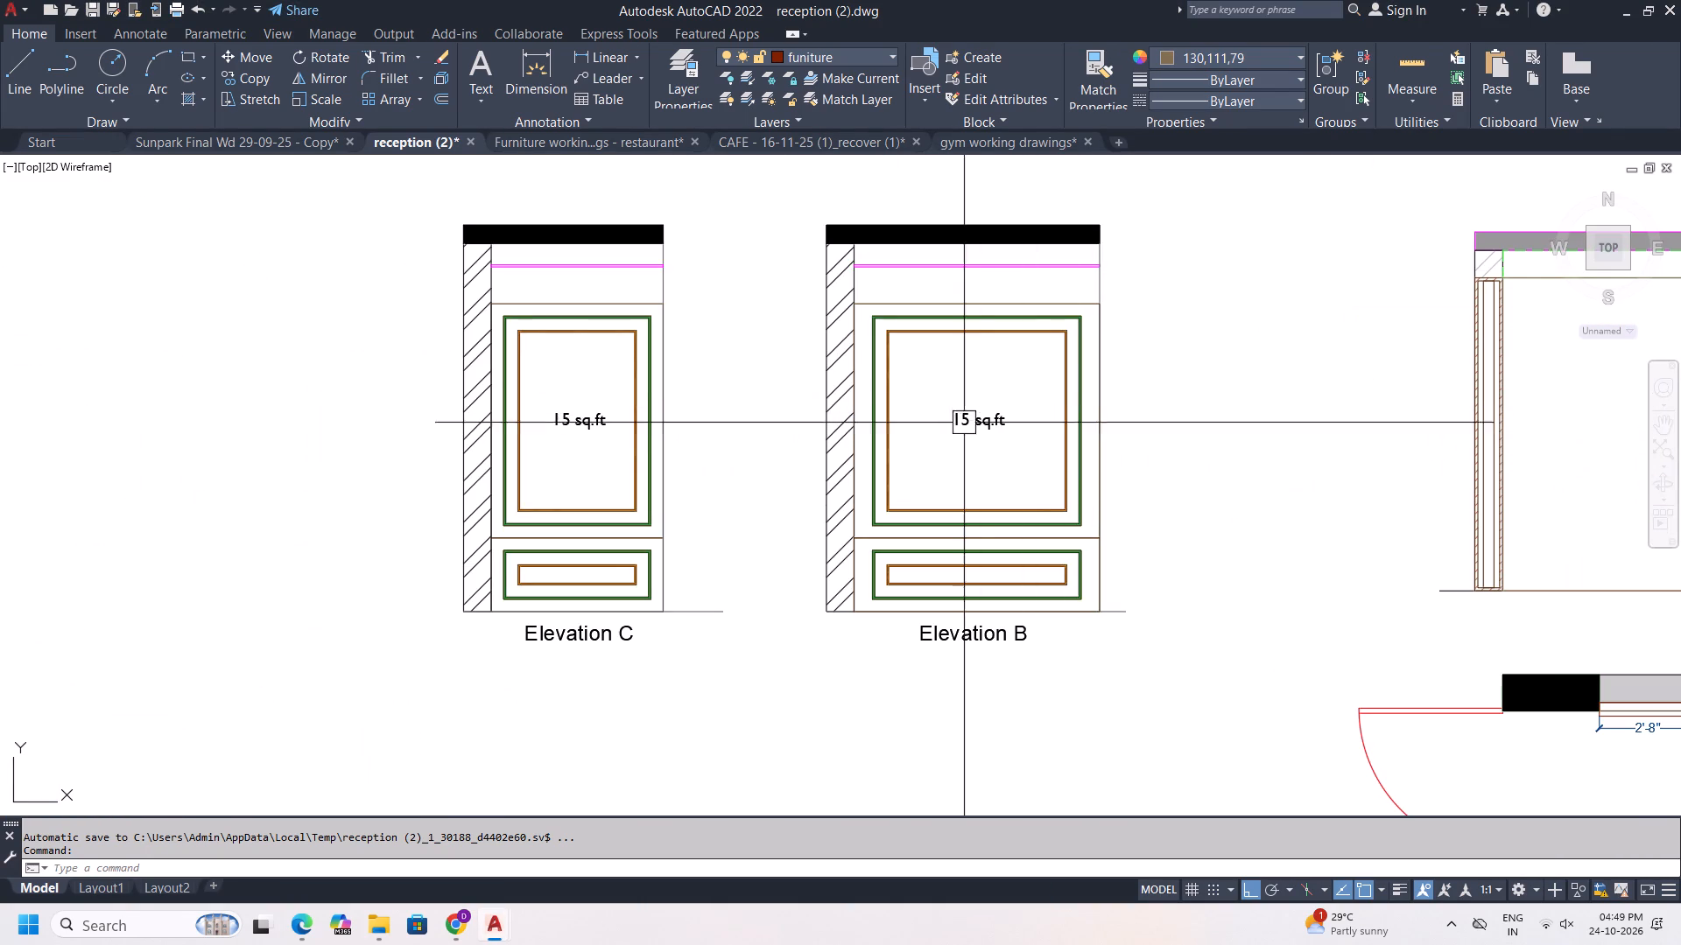
{"action": "left_click", "coordinate": [960, 337]}
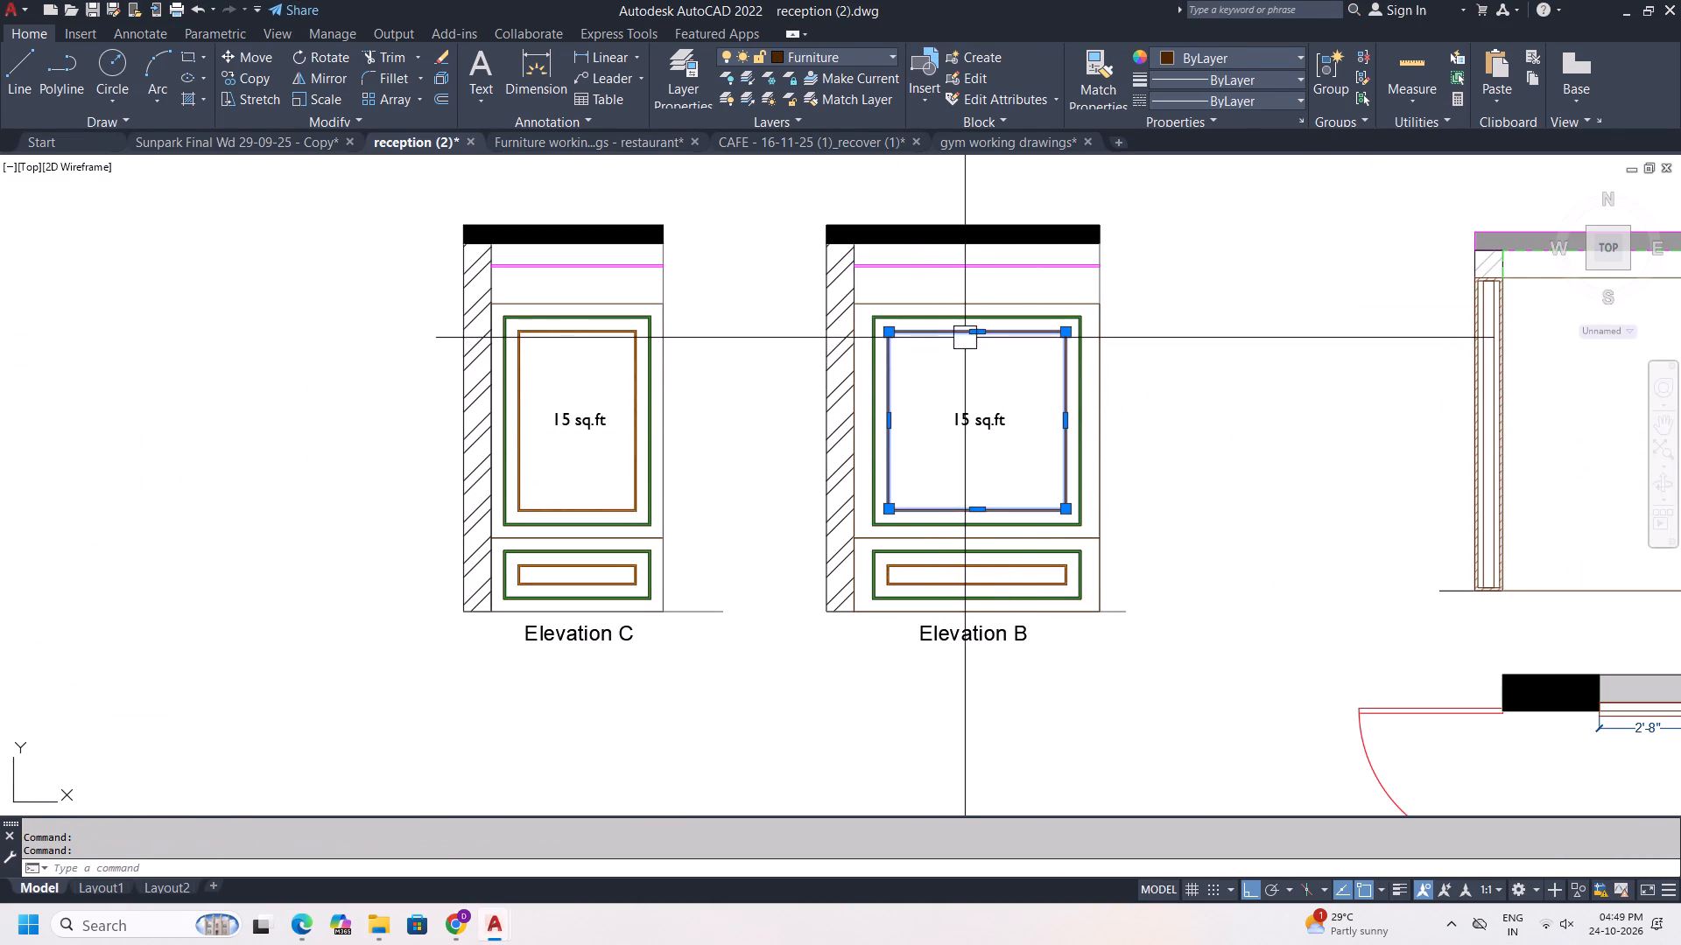
{"action": "key", "text": "Escape"}
{"action": "type", "text": "list"}
{"action": "key", "text": "space"}
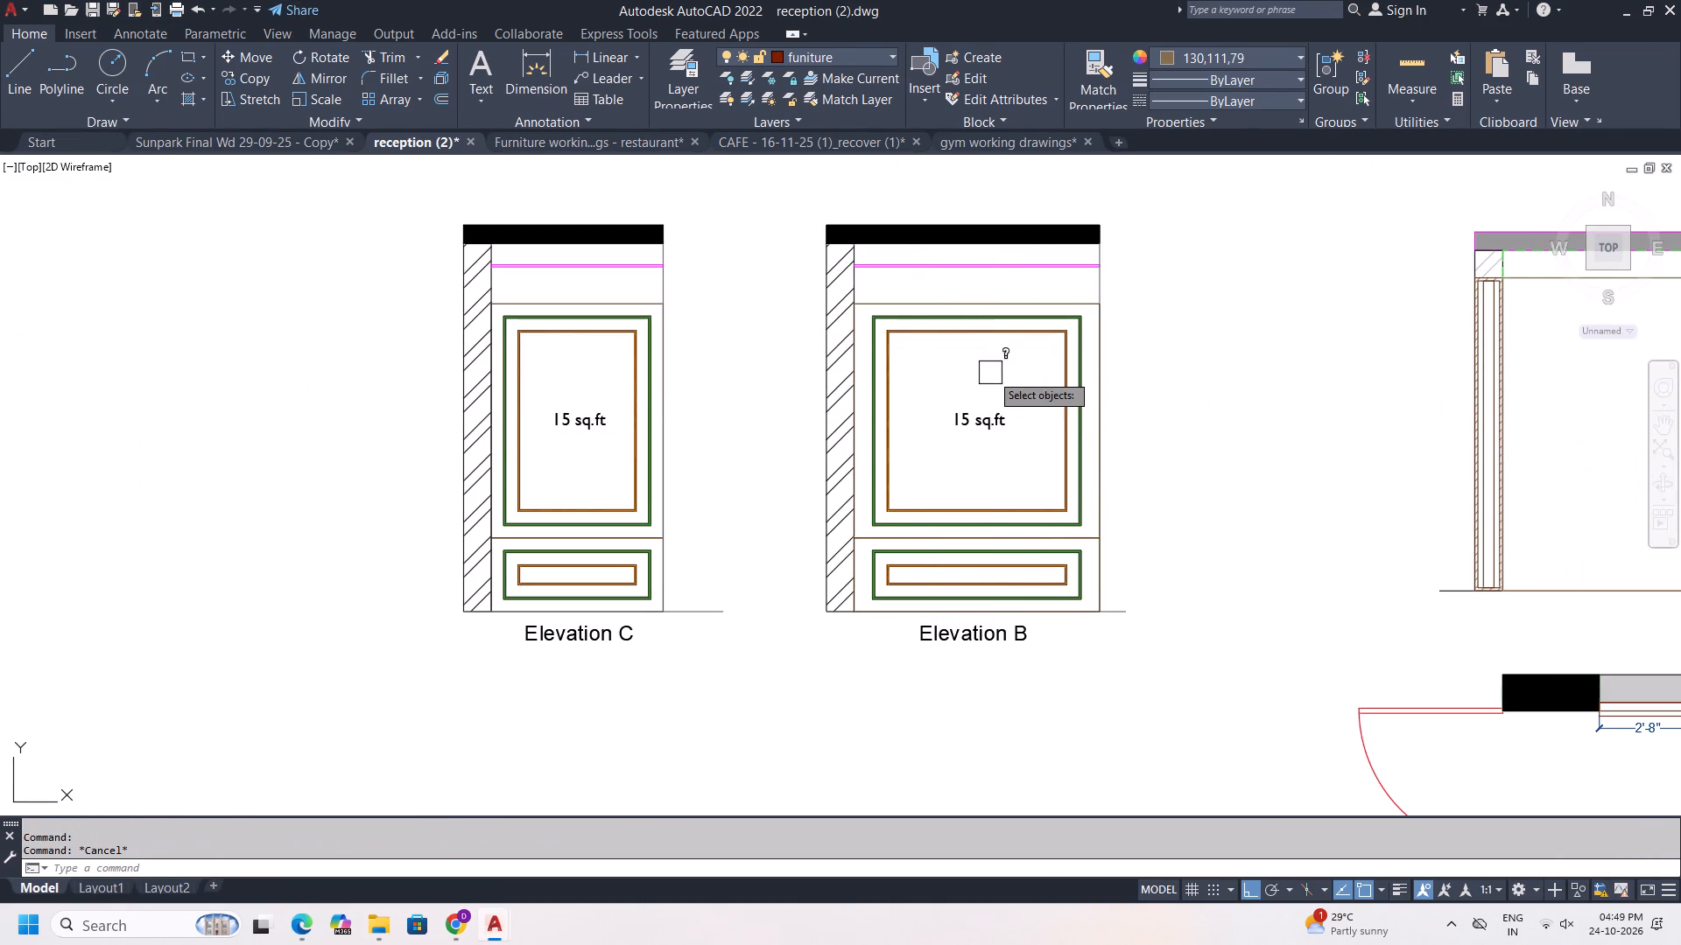
{"action": "left_click", "coordinate": [1032, 341]}
{"action": "key", "text": "space"}
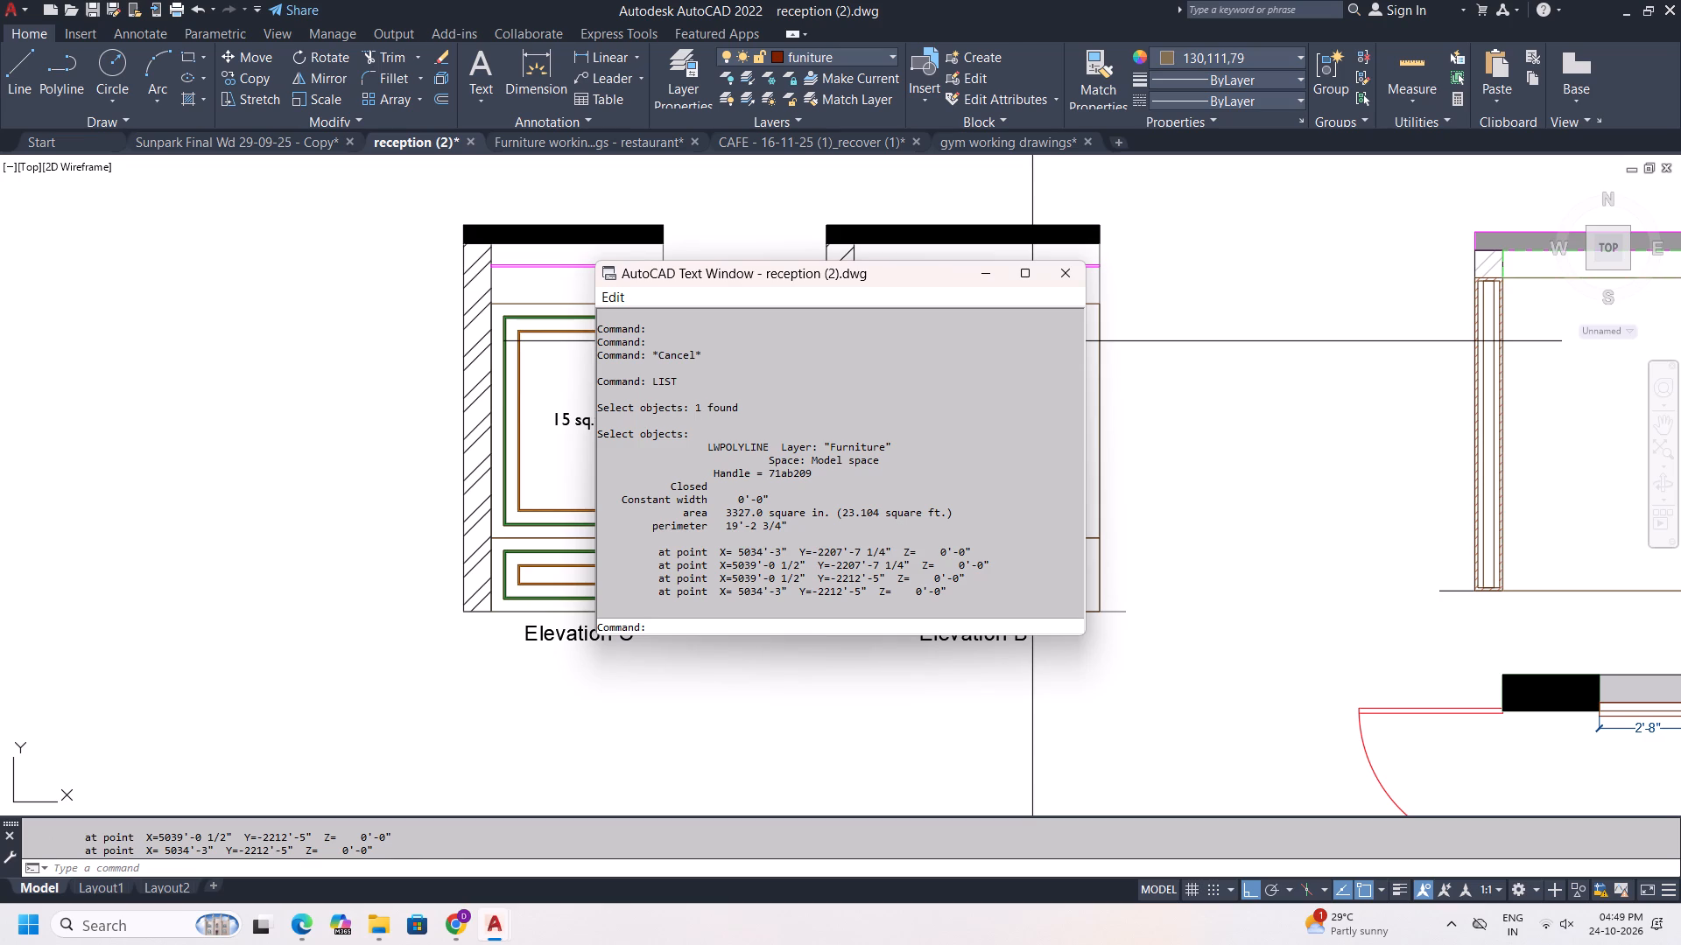
{"action": "left_click", "coordinate": [1074, 277]}
{"action": "key", "text": "Escape"}
Change the area label inside Elevation B's upper panel to "23.10 sq.ft".
{"action": "scroll", "coordinate": [1011, 450], "scroll_direction": "up", "scroll_amount": 1}
{"action": "double_click", "coordinate": [939, 395]}
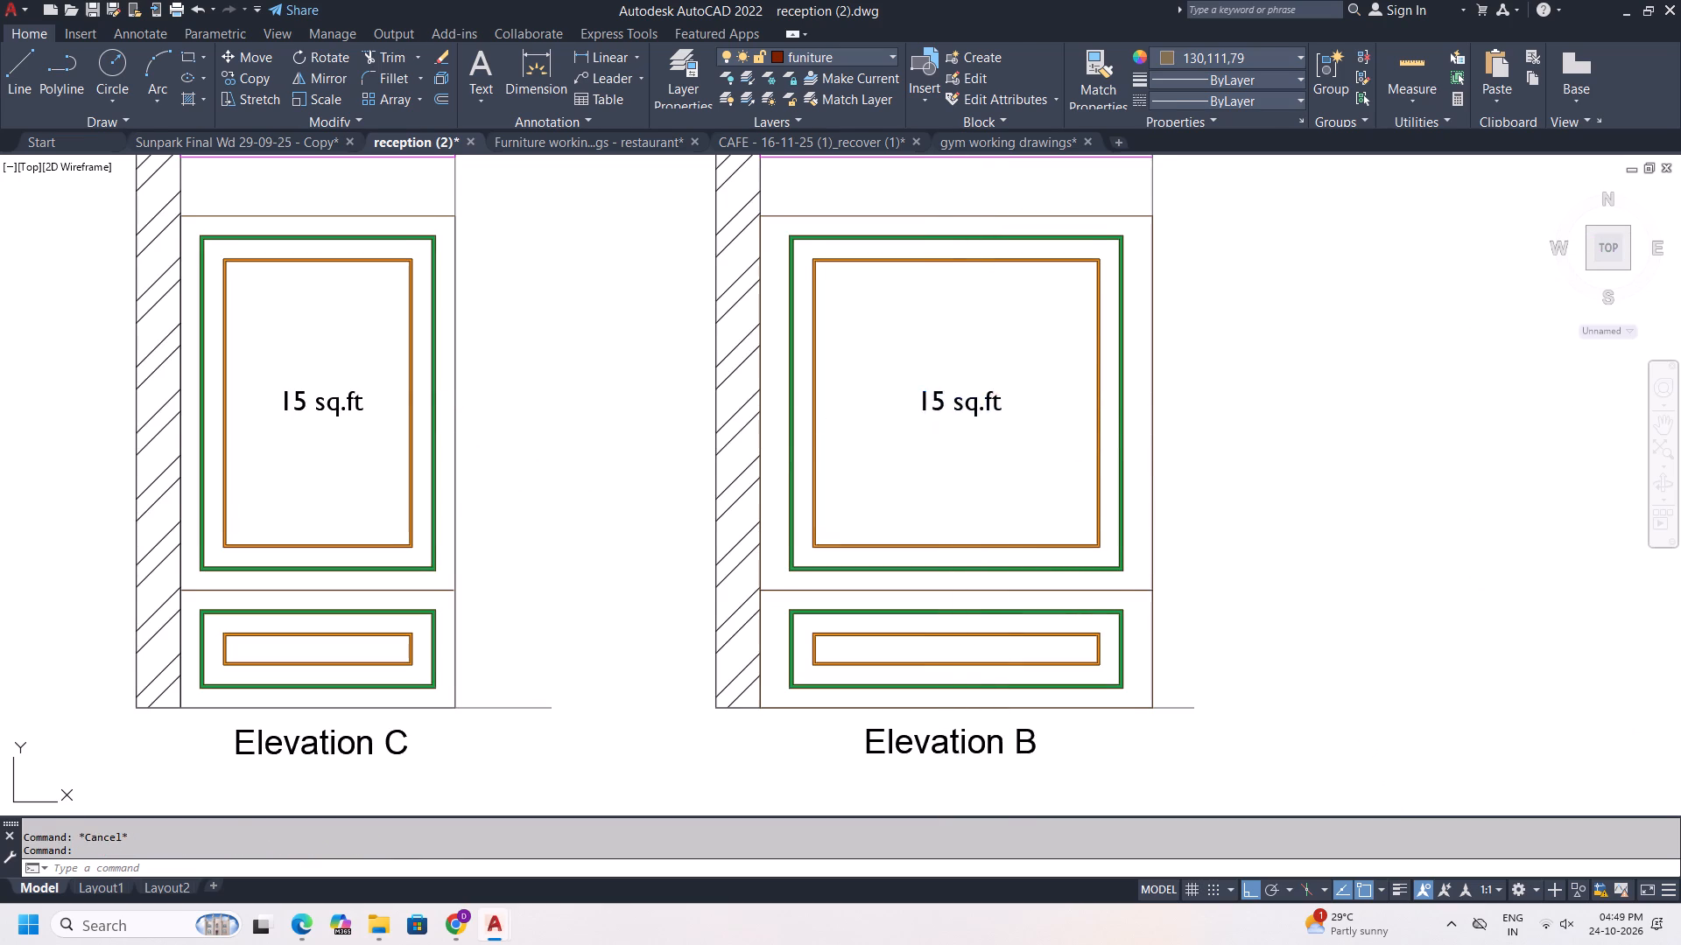
{"action": "left_click_drag", "start_coordinate": [940, 406], "coordinate": [910, 403]}
{"action": "key", "text": "2"}
{"action": "key", "text": "3"}
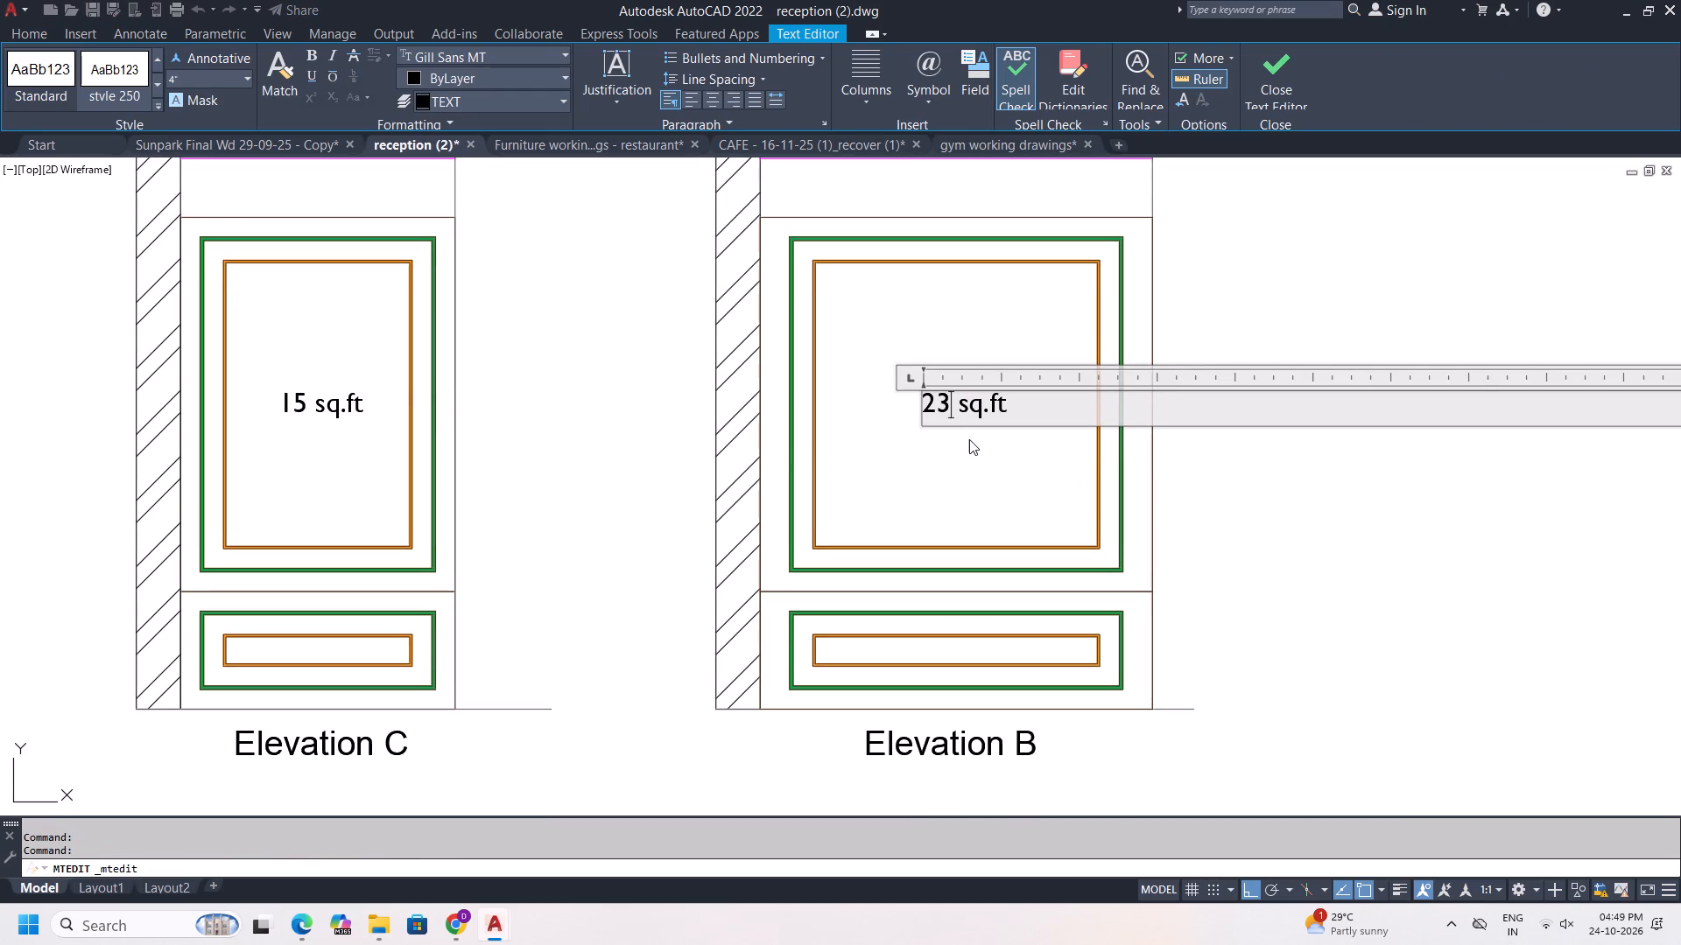
{"action": "key", "text": "period"}
{"action": "type", "text": "10"}
{"action": "left_click", "coordinate": [1049, 515]}
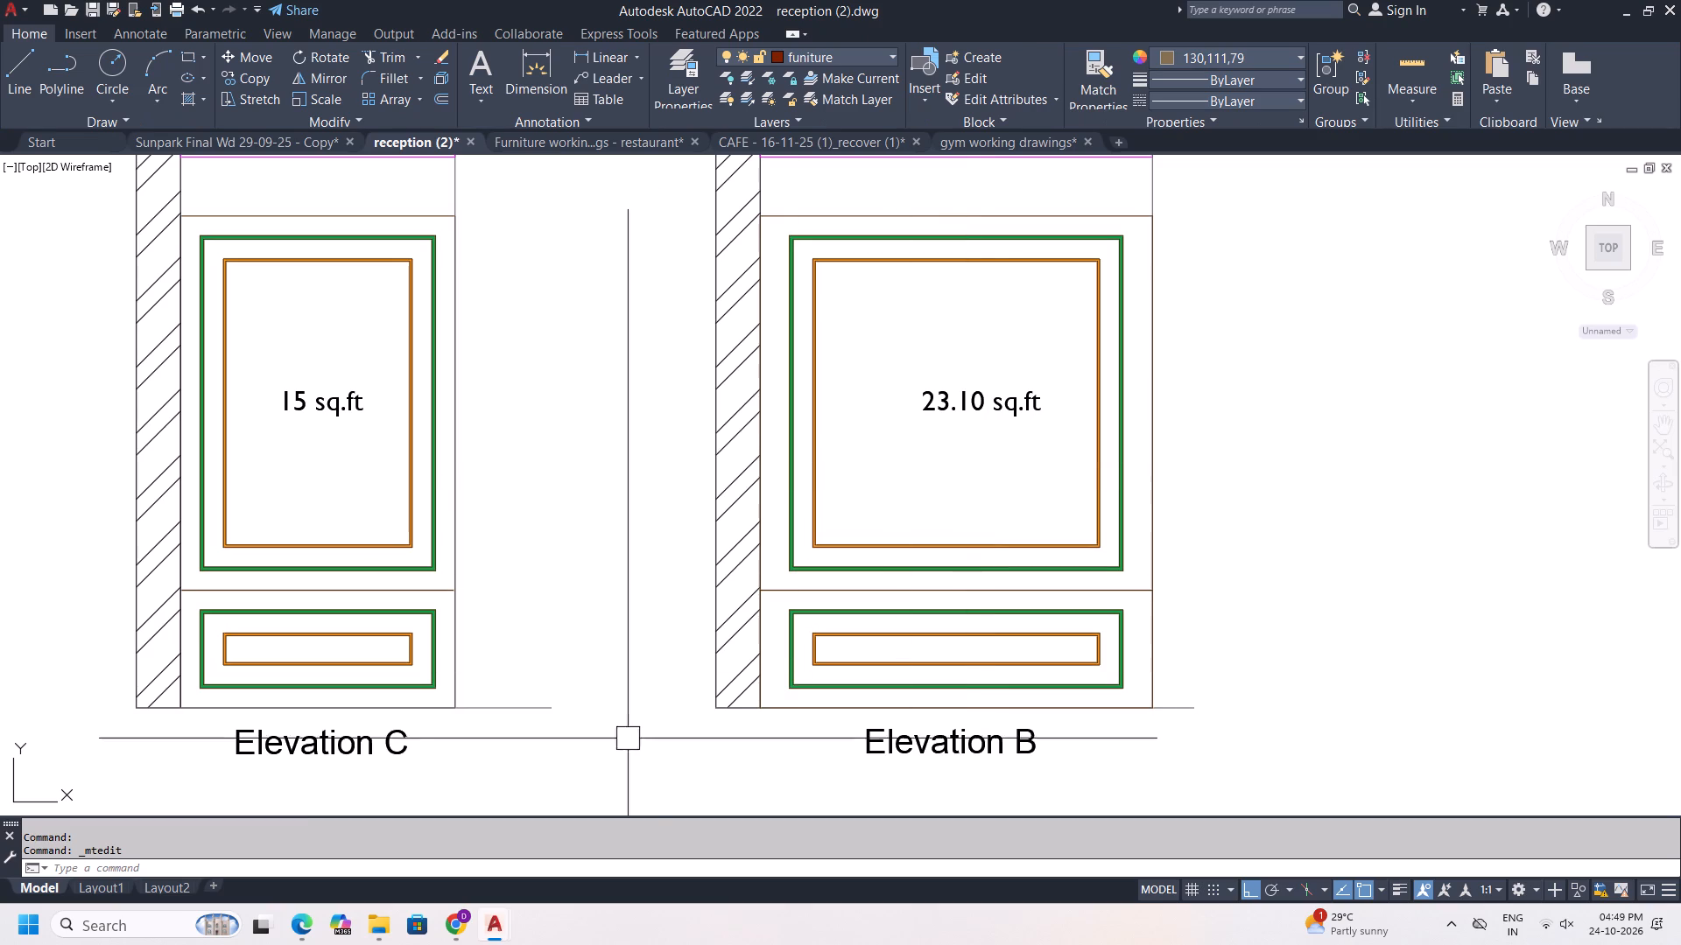
Switch to the Keep note in Chrome and enter "Outside cafe - wall paper -" on its last line.
{"action": "left_click", "coordinate": [464, 927]}
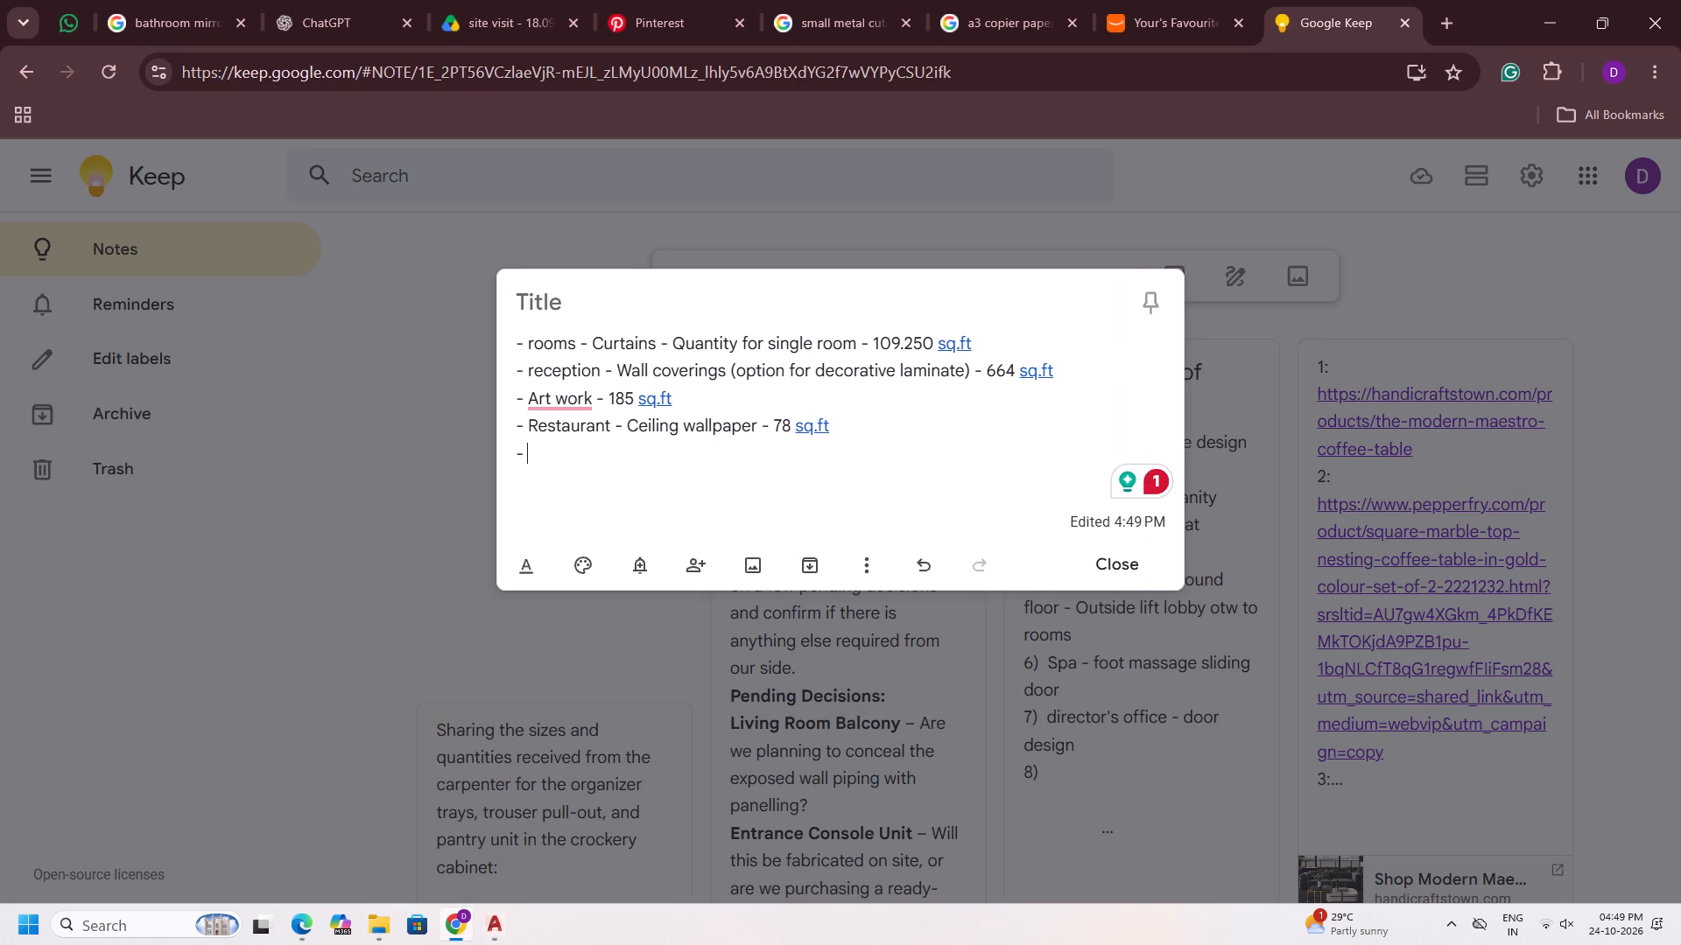
{"action": "type", "text": "Outside cafe"}
{"action": "key", "text": "space"}
{"action": "type", "text": "="}
{"action": "key", "text": "space"}
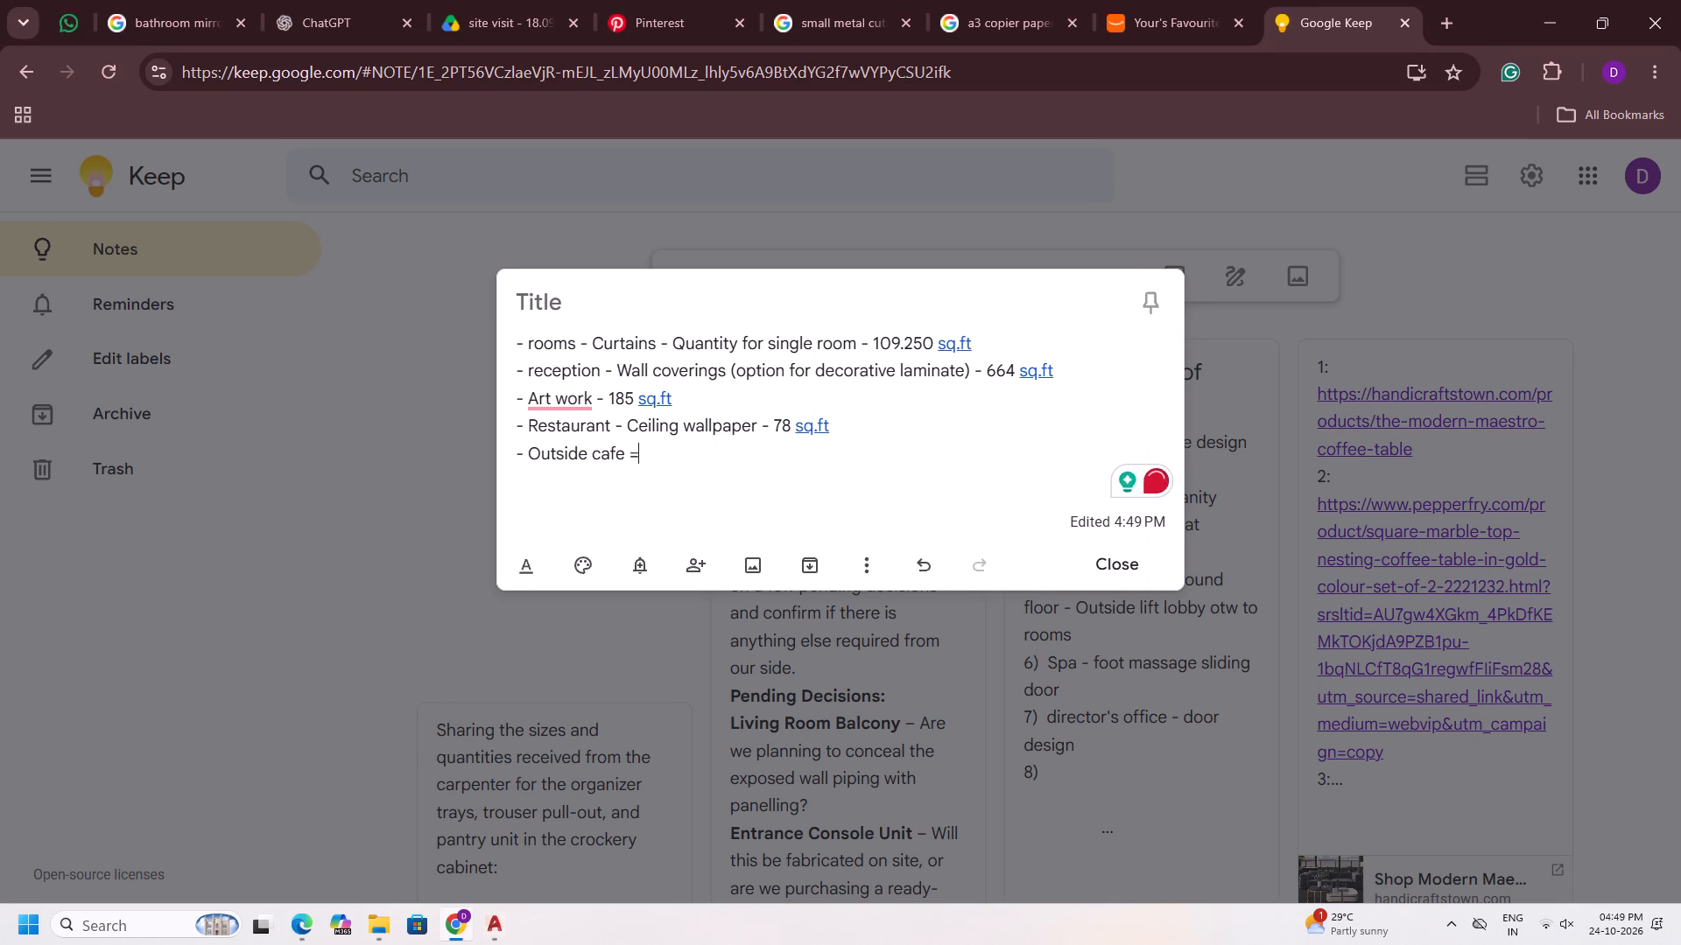
{"action": "key", "text": "Insert"}
{"action": "key", "text": "Insert"}
{"action": "key", "text": "Insert"}
{"action": "key", "text": "BackSpace"}
{"action": "key", "text": "BackSpace"}
{"action": "type", "text": "- wall"}
{"action": "key", "text": "space"}
{"action": "type", "text": "paper"}
{"action": "key", "text": "space"}
{"action": "type", "text": "-"}
{"action": "key", "text": "space"}
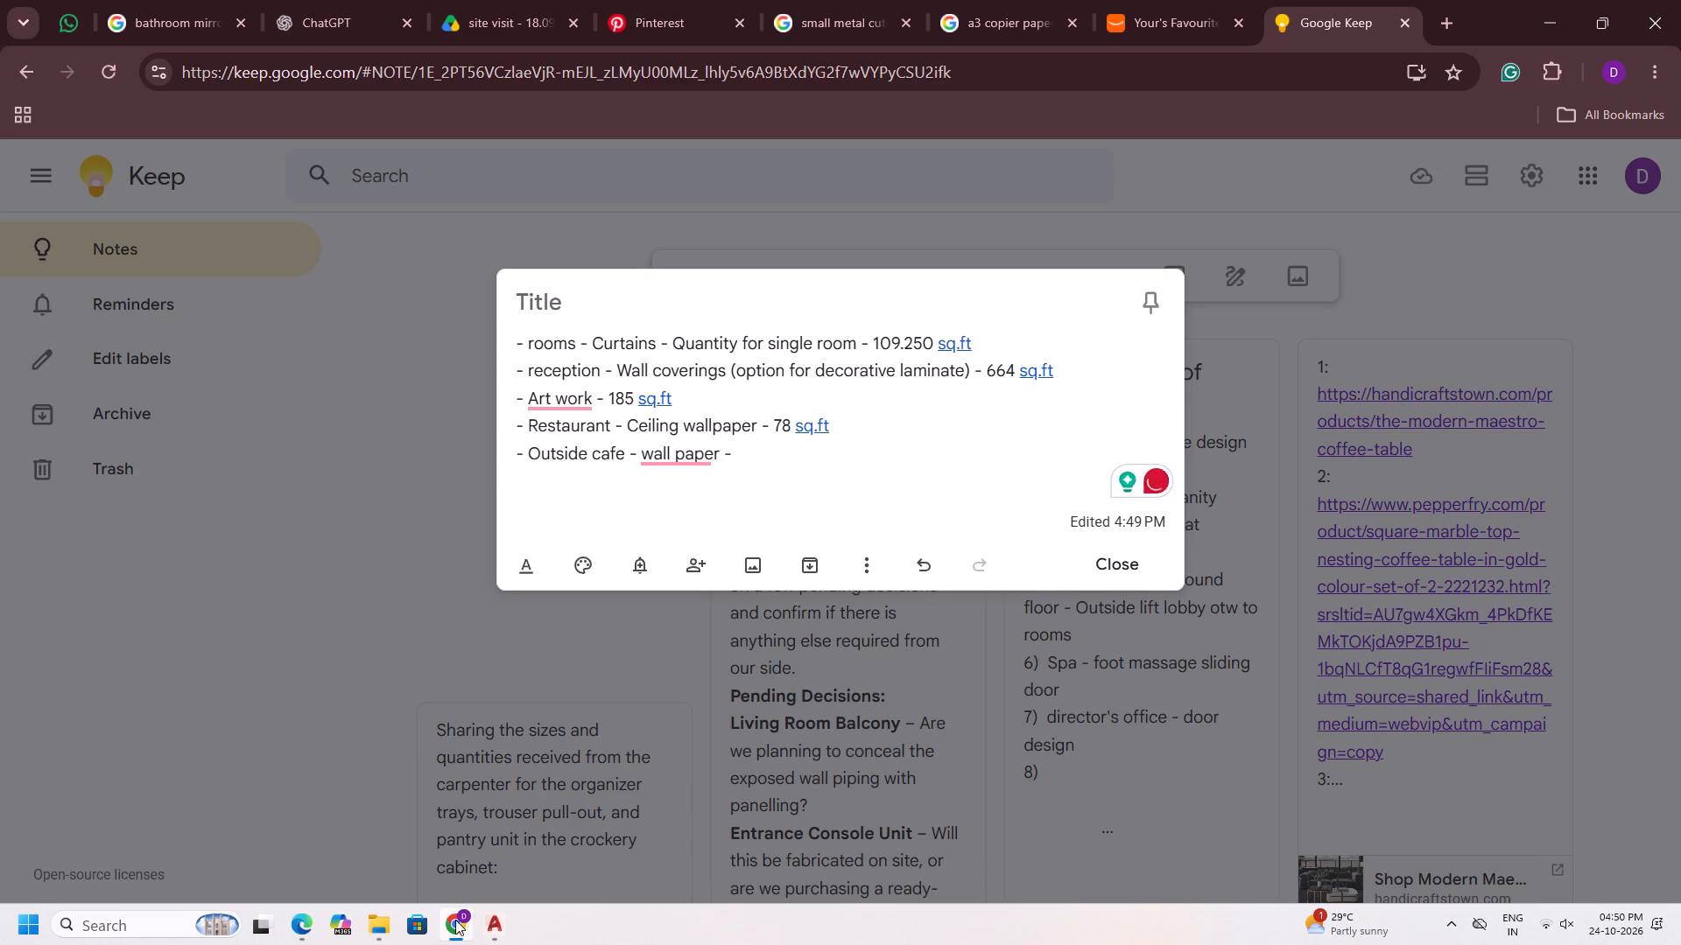
Check the Elevation C and B area labels in AutoCAD's reception (2) drawing, and add "15+23 sq.ft" to the Outside cafe line in Keep.
{"action": "left_click", "coordinate": [489, 921]}
{"action": "left_click", "coordinate": [257, 825]}
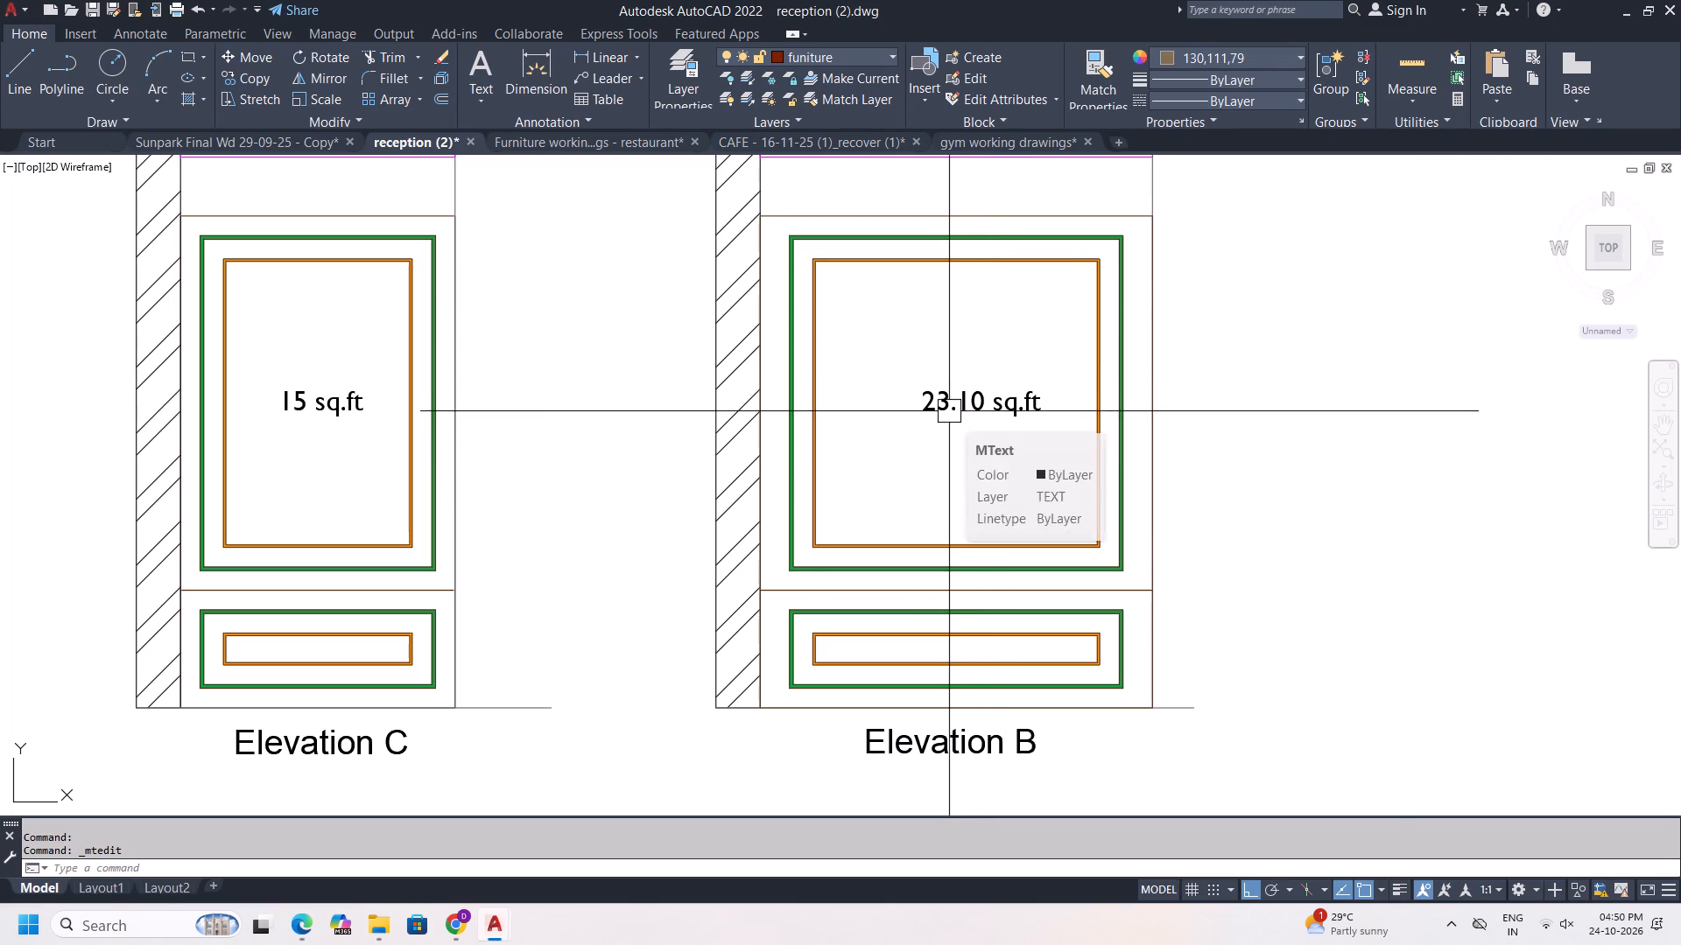
{"action": "scroll", "coordinate": [949, 411], "scroll_direction": "down", "scroll_amount": 1}
{"action": "left_click", "coordinate": [496, 917]}
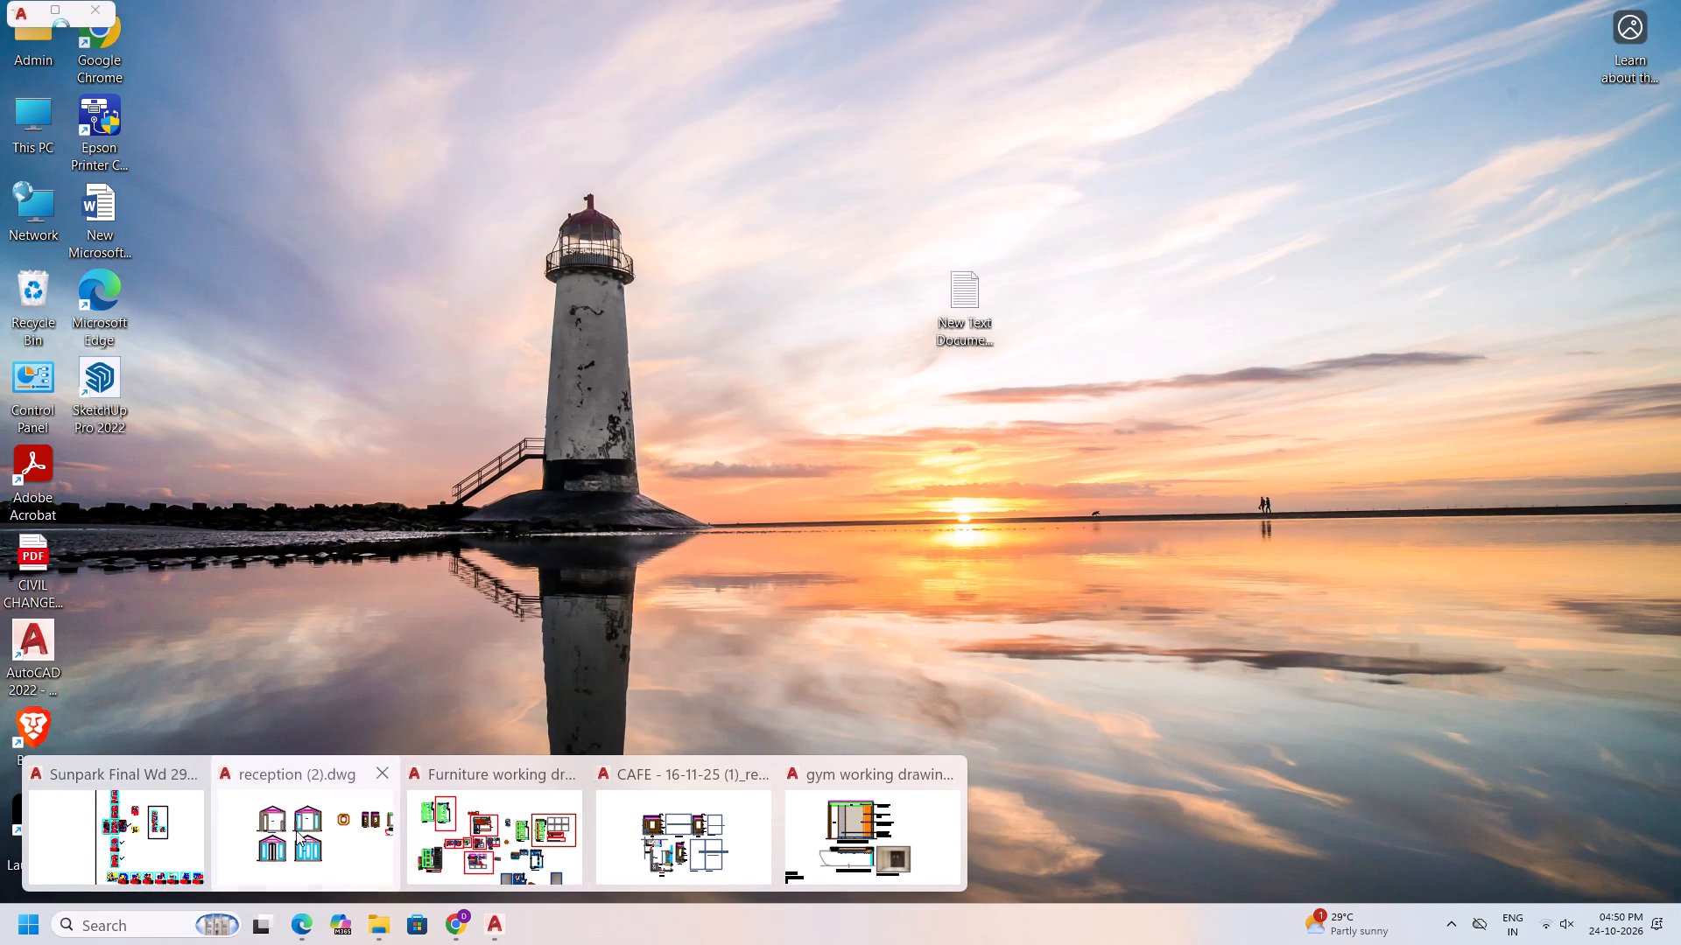
{"action": "left_click", "coordinate": [296, 830]}
{"action": "left_click", "coordinate": [455, 920]}
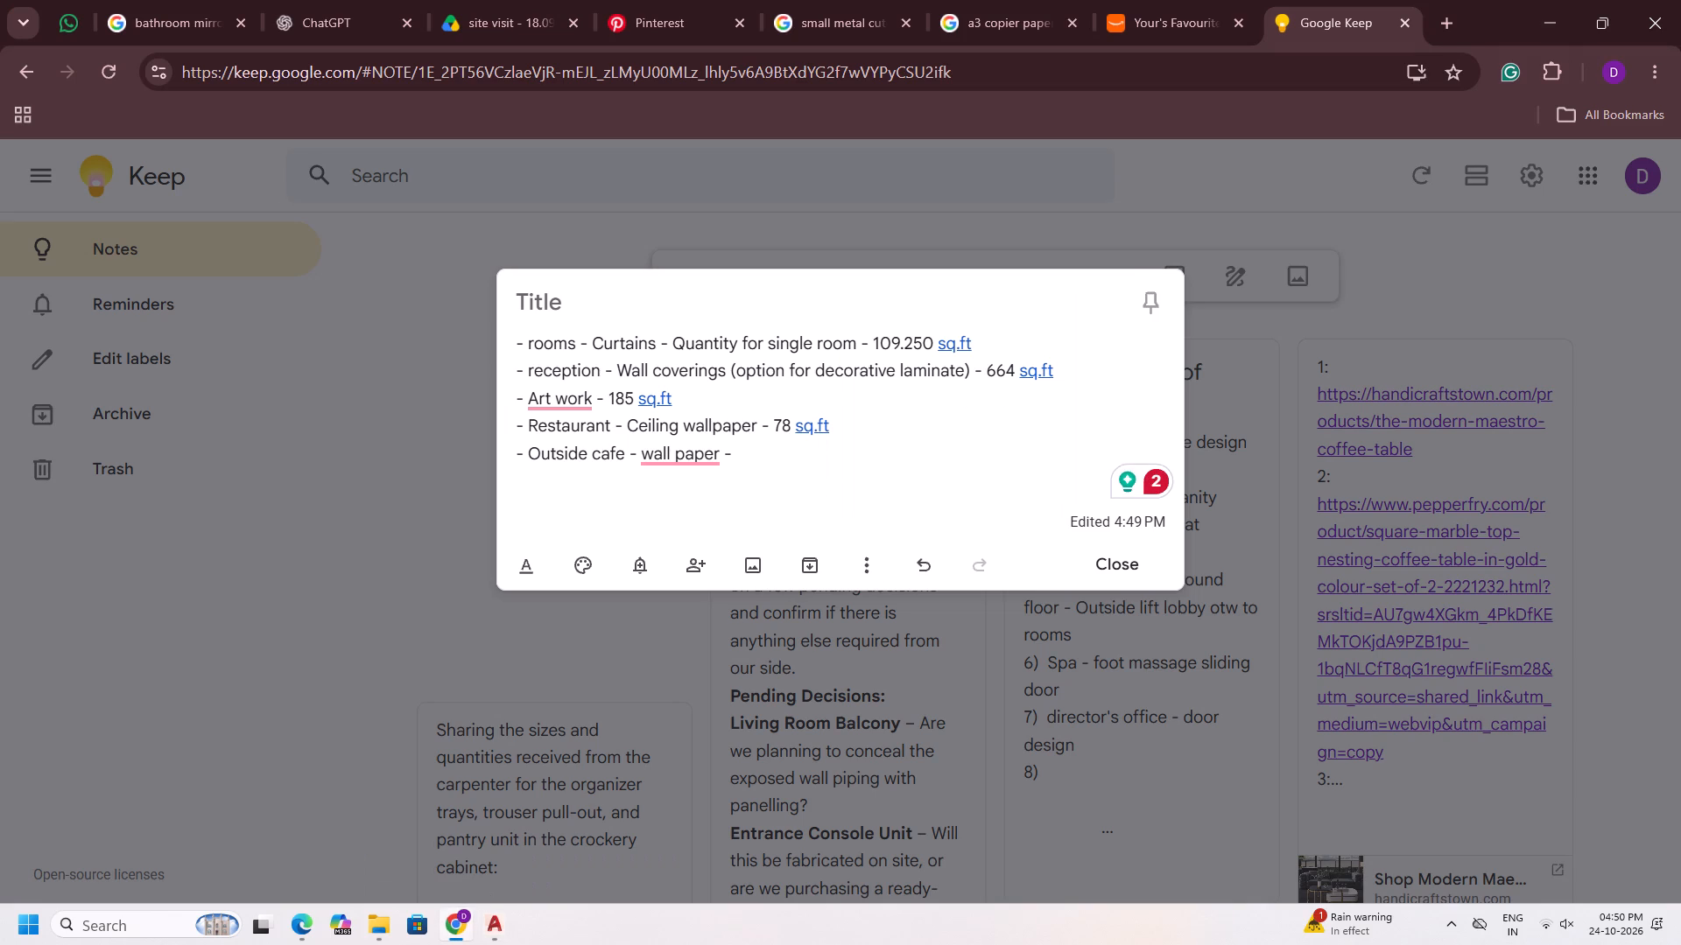
{"action": "type", "text": "15"}
{"action": "key", "text": "shift+plus"}
{"action": "type", "text": "23 sq.ft"}
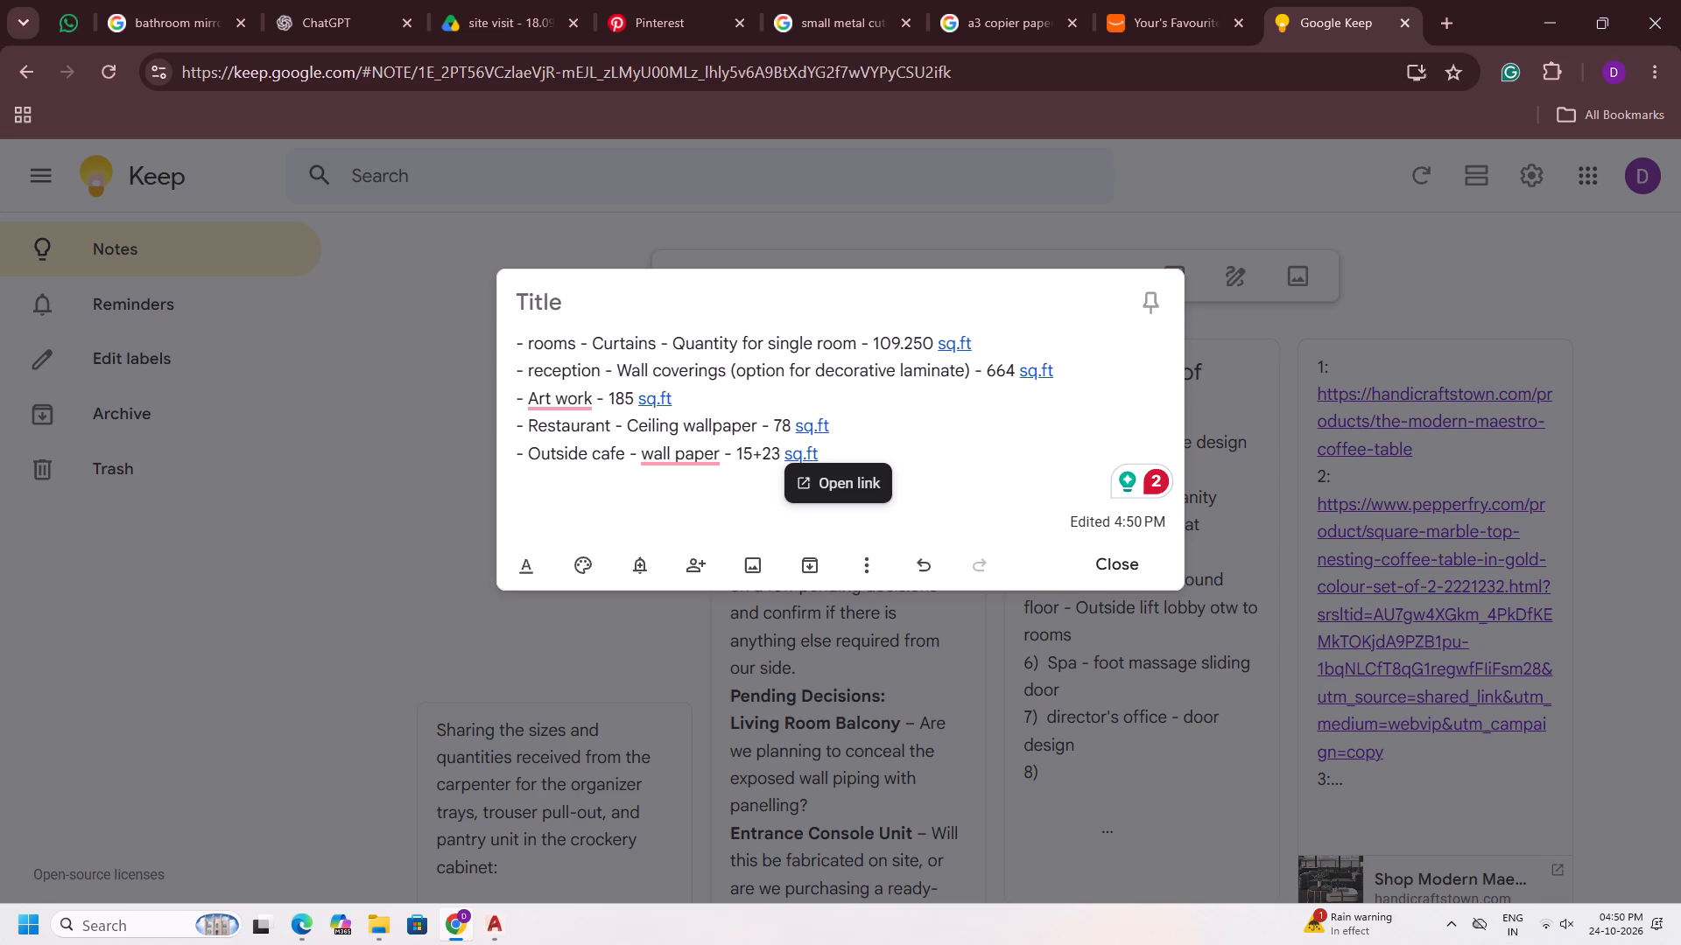
Replace "15+23" in the Outside cafe line with "38" and start a new list line below it.
{"action": "left_click_drag", "start_coordinate": [777, 456], "coordinate": [742, 451]}
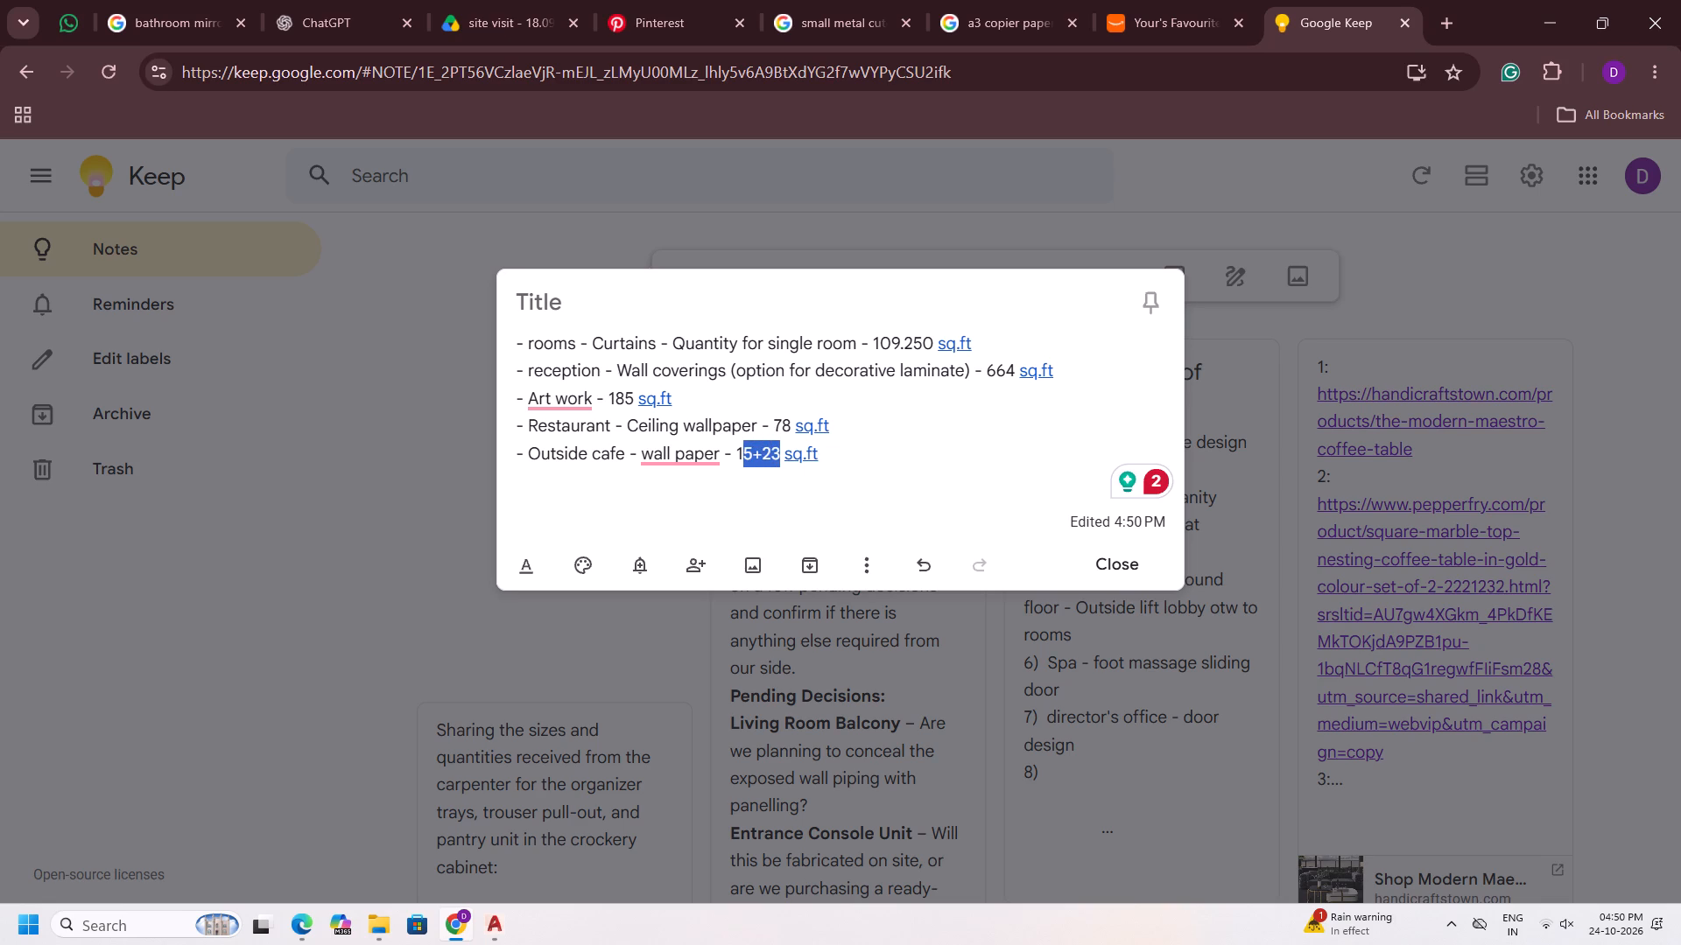
{"action": "left_click_drag", "start_coordinate": [742, 451], "coordinate": [738, 451]}
{"action": "key", "text": "3"}
{"action": "key", "text": "8"}
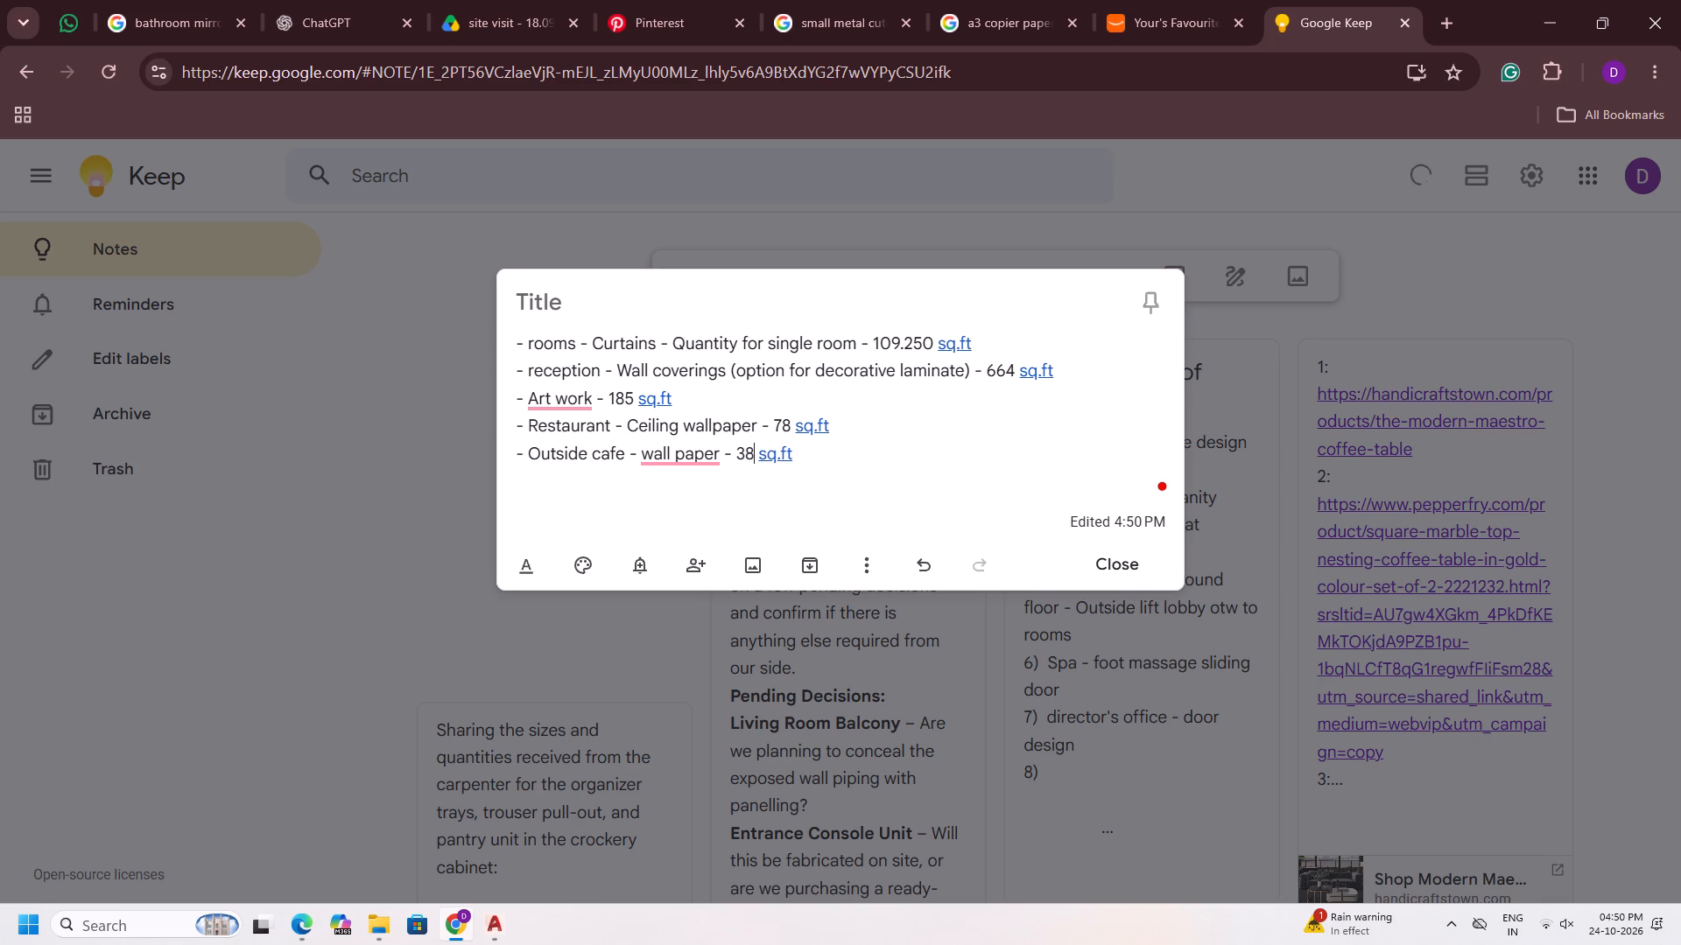
{"action": "left_click", "coordinate": [903, 455]}
{"action": "key", "text": "Return"}
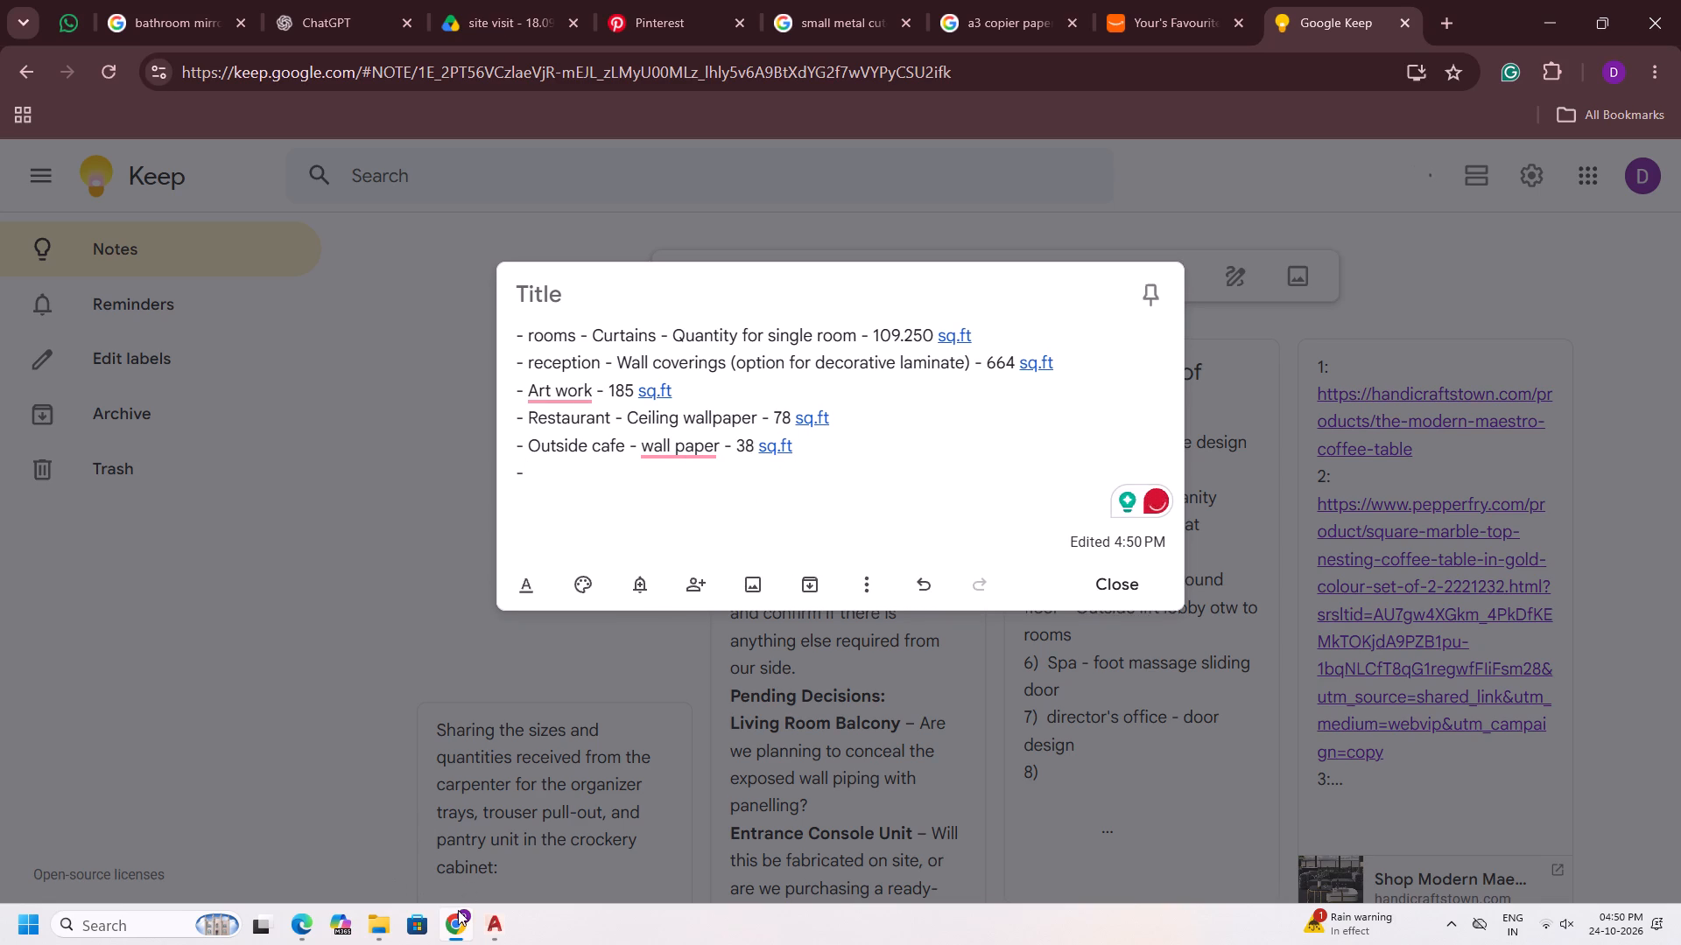
Check the BOQ PDF in Edge, and insert "Reception - Behind reception Wallpaper/" before "Art work" in the Keep note.
{"action": "left_click", "coordinate": [318, 925]}
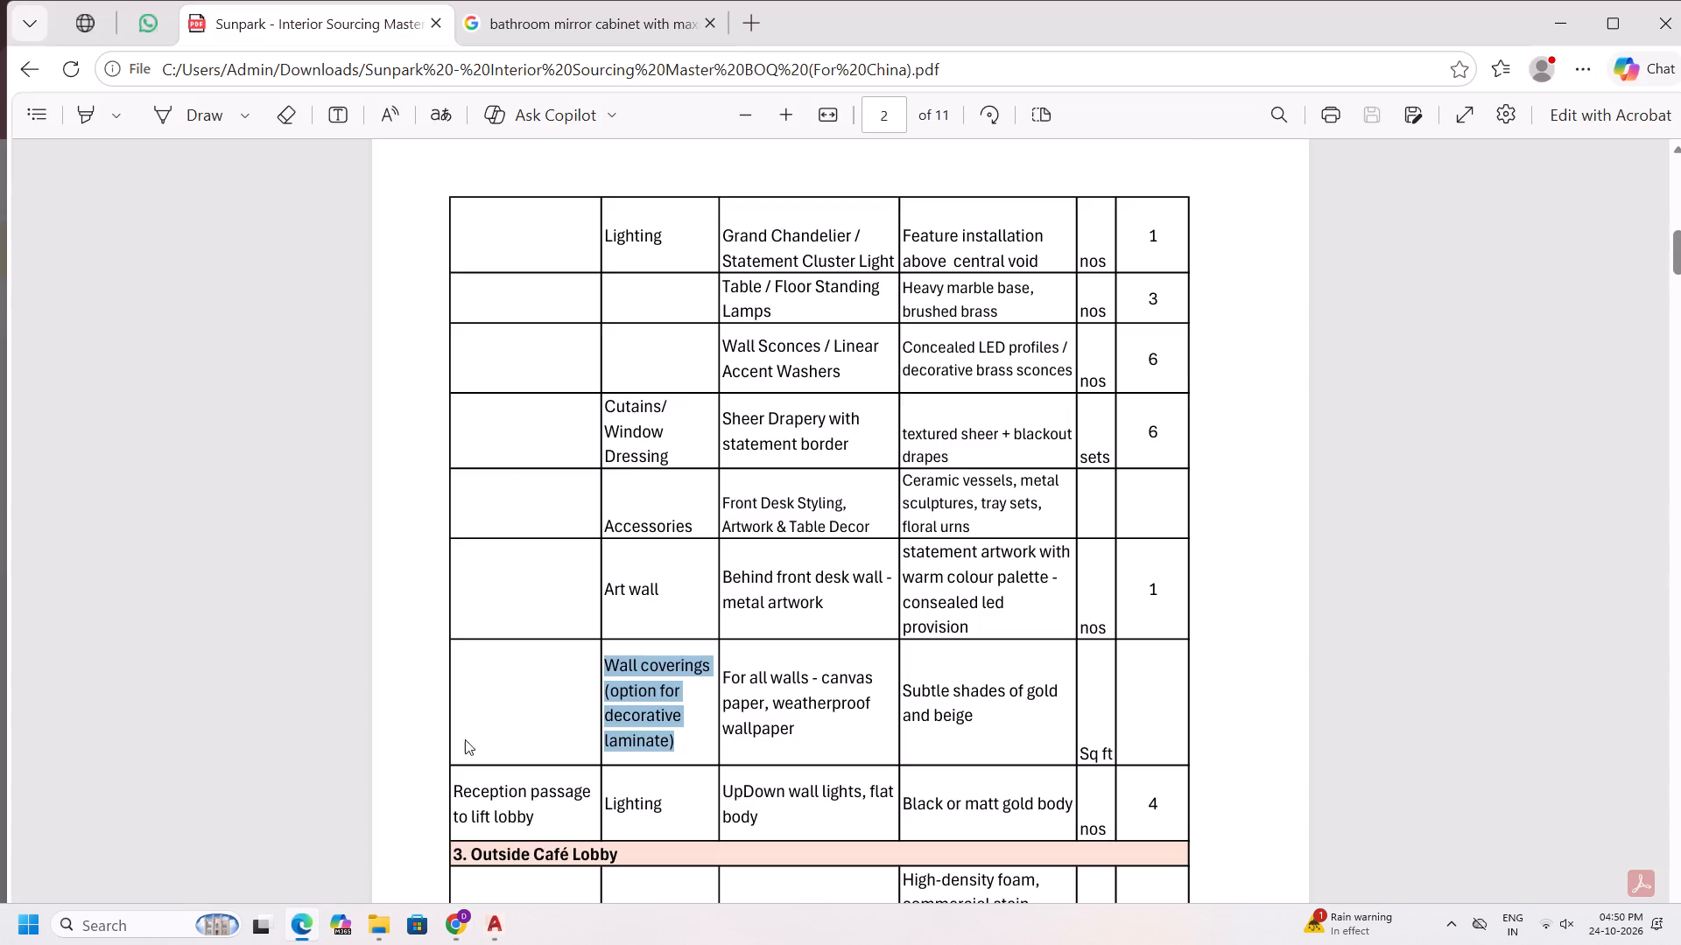
{"action": "scroll", "coordinate": [520, 655], "scroll_direction": "down", "scroll_amount": 3}
{"action": "left_click", "coordinate": [569, 625]}
{"action": "scroll", "coordinate": [740, 624], "scroll_direction": "down", "scroll_amount": 5}
{"action": "left_click", "coordinate": [1549, 24]}
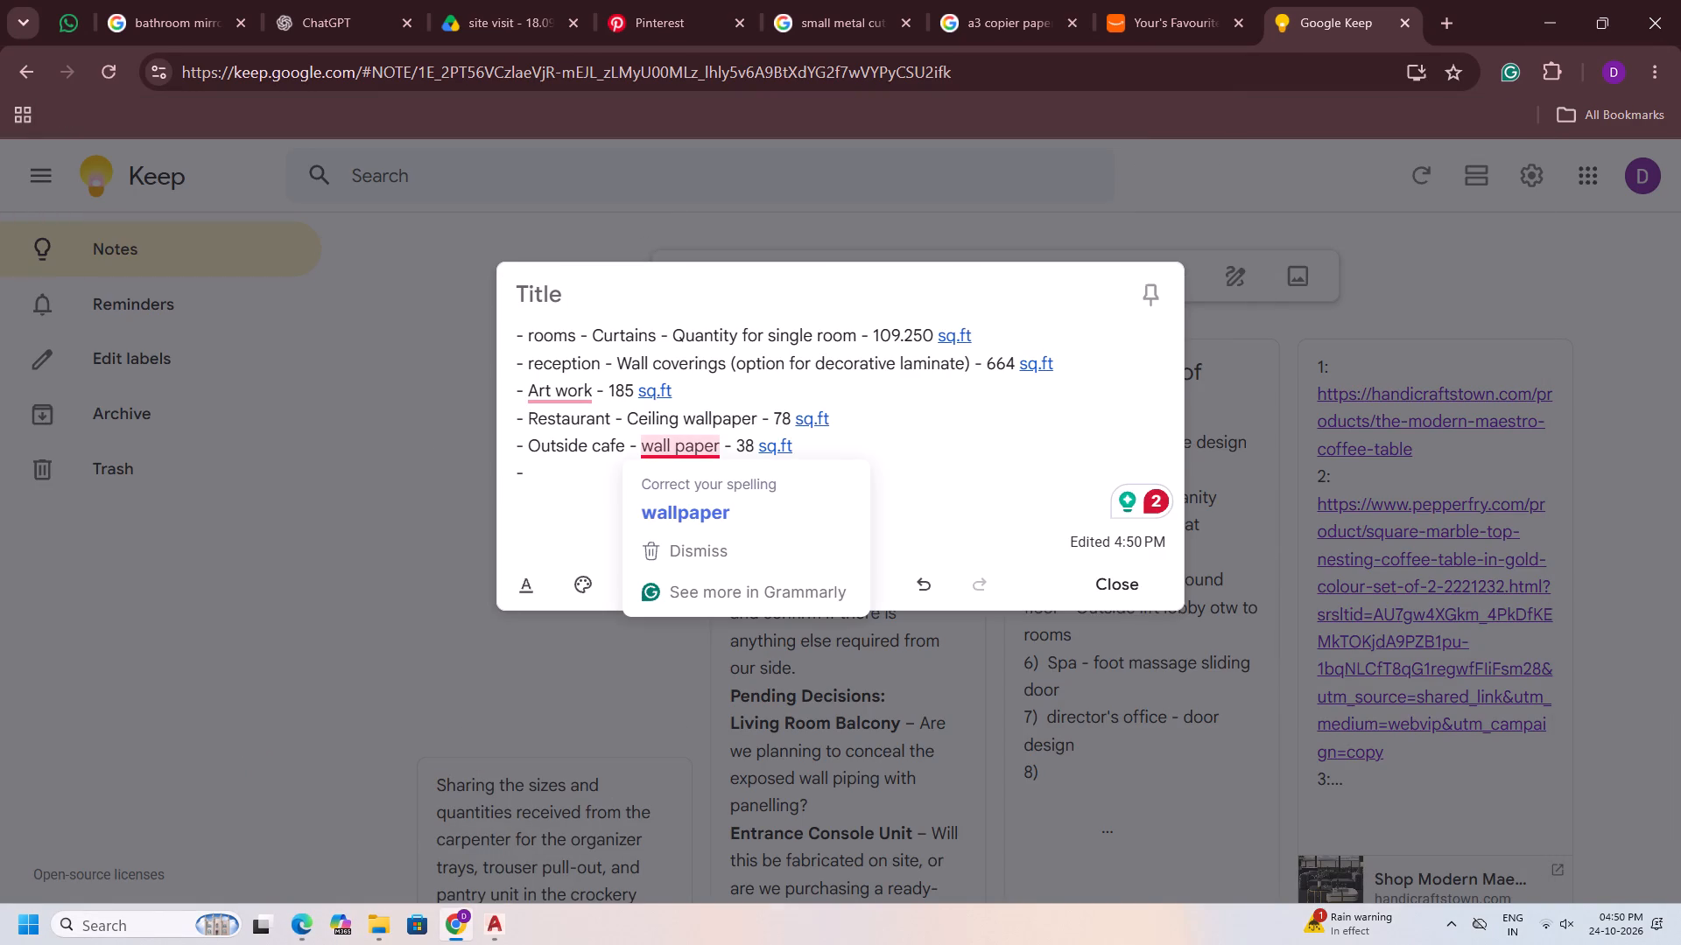
{"action": "left_click", "coordinate": [951, 443]}
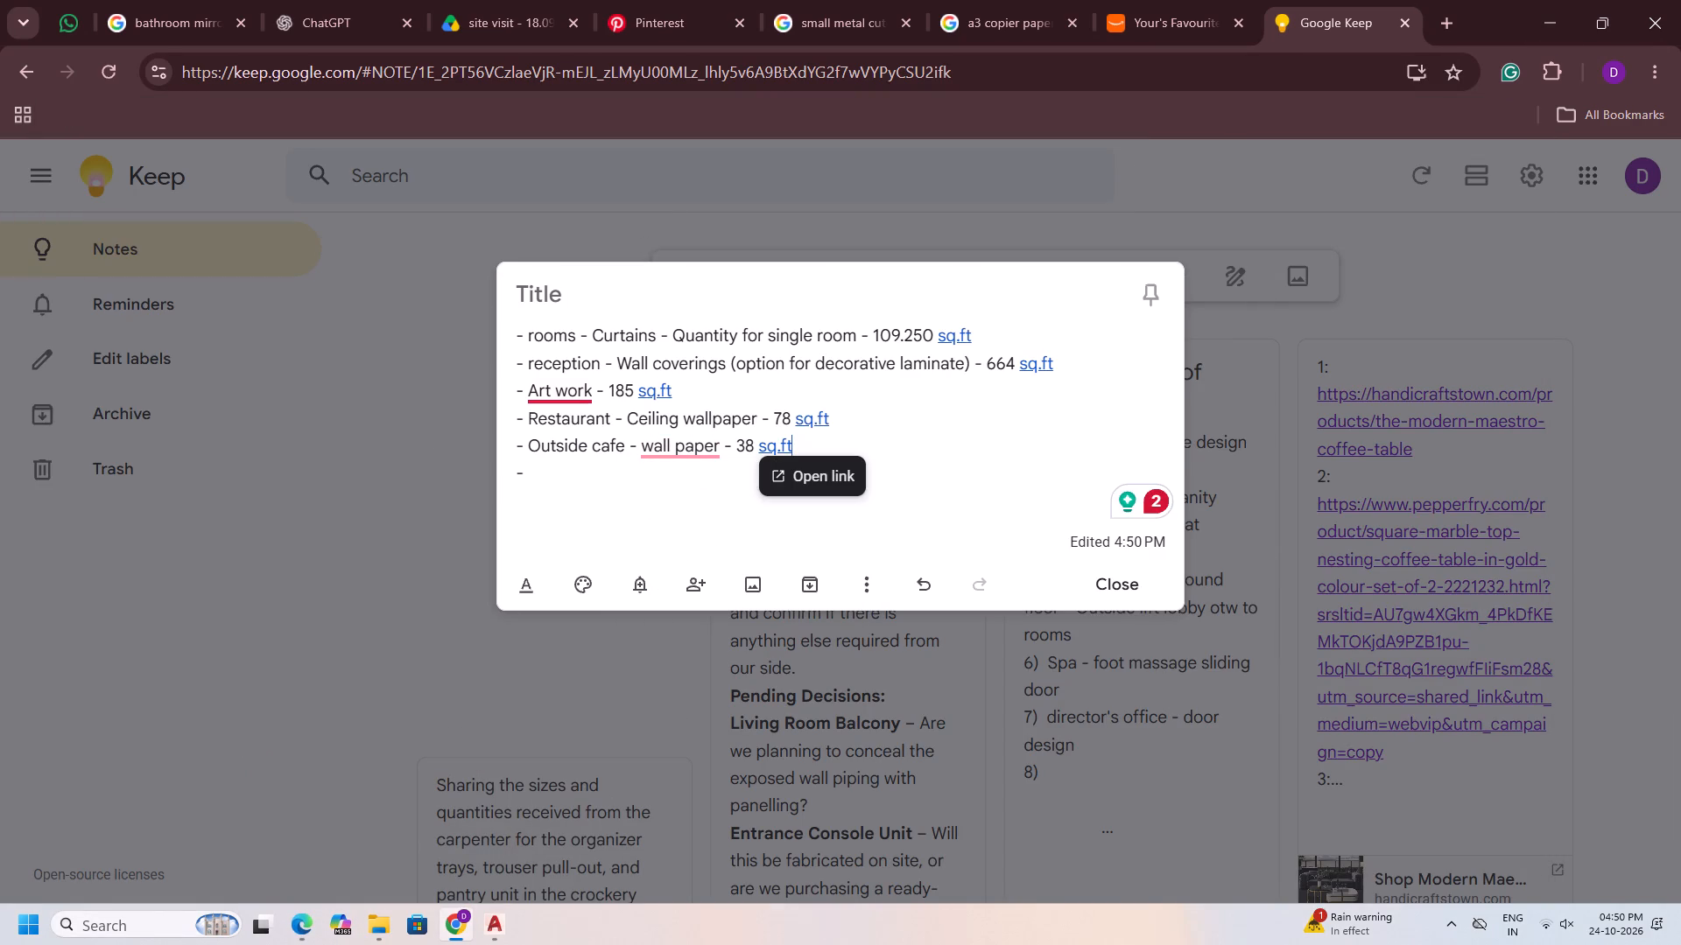
{"action": "left_click", "coordinate": [525, 393]}
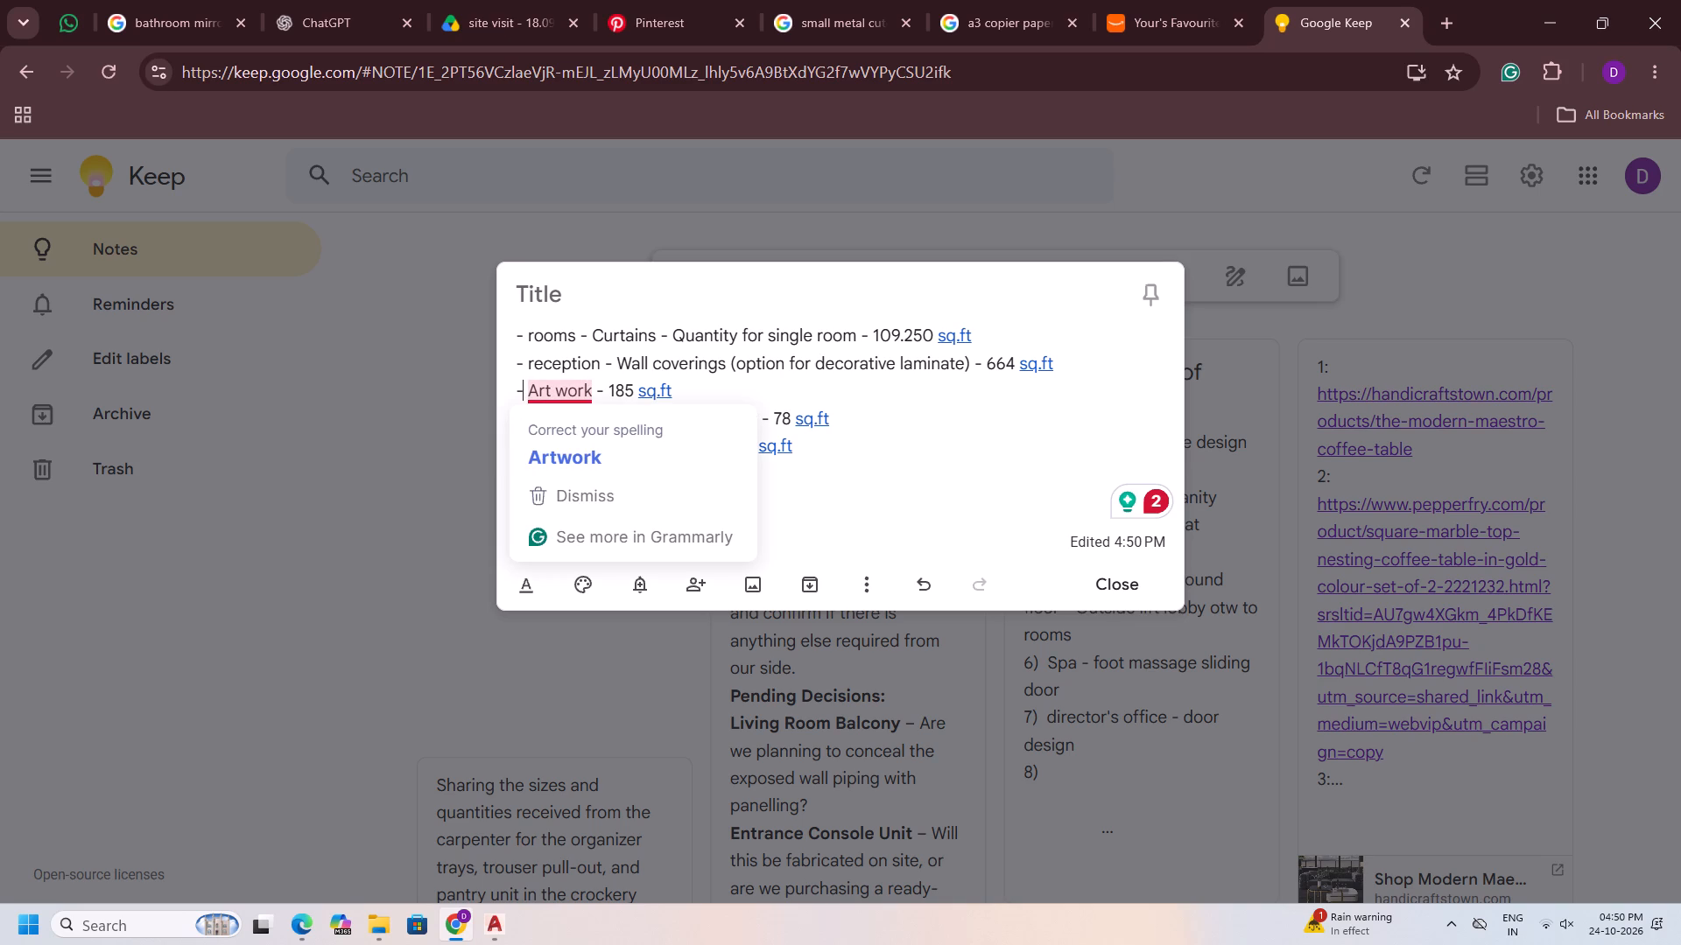
{"action": "key", "text": "shift+r"}
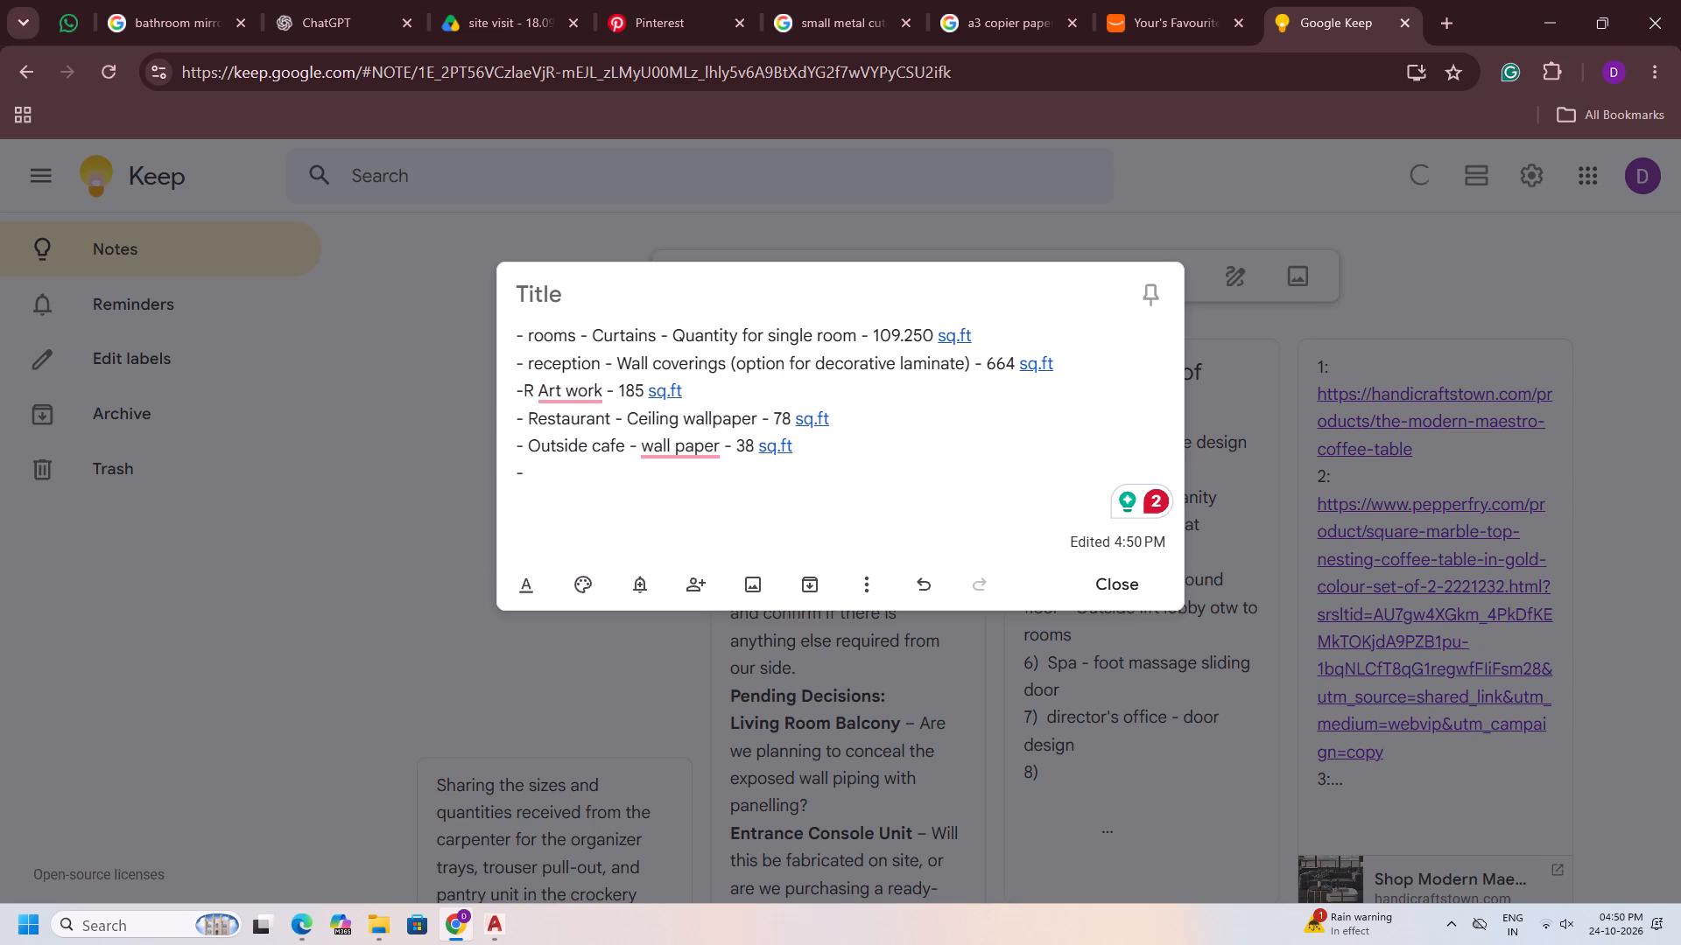
{"action": "type", "text": "eception"}
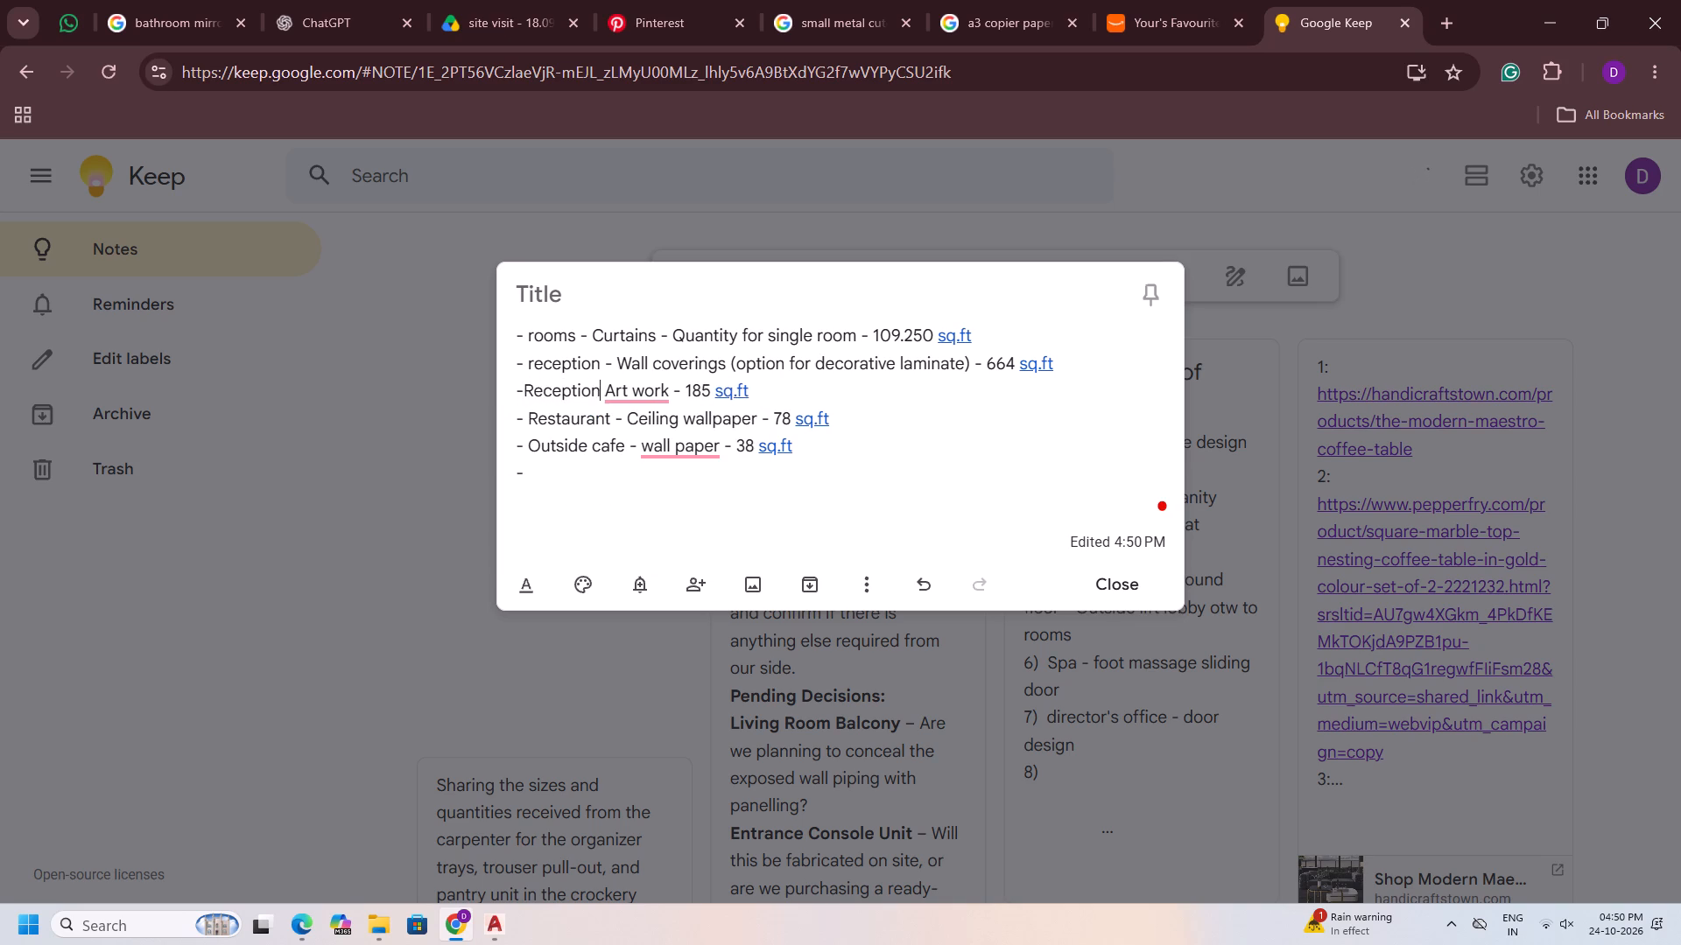
{"action": "key", "text": "space"}
{"action": "type", "text": "- Behind reception"}
{"action": "key", "text": "space"}
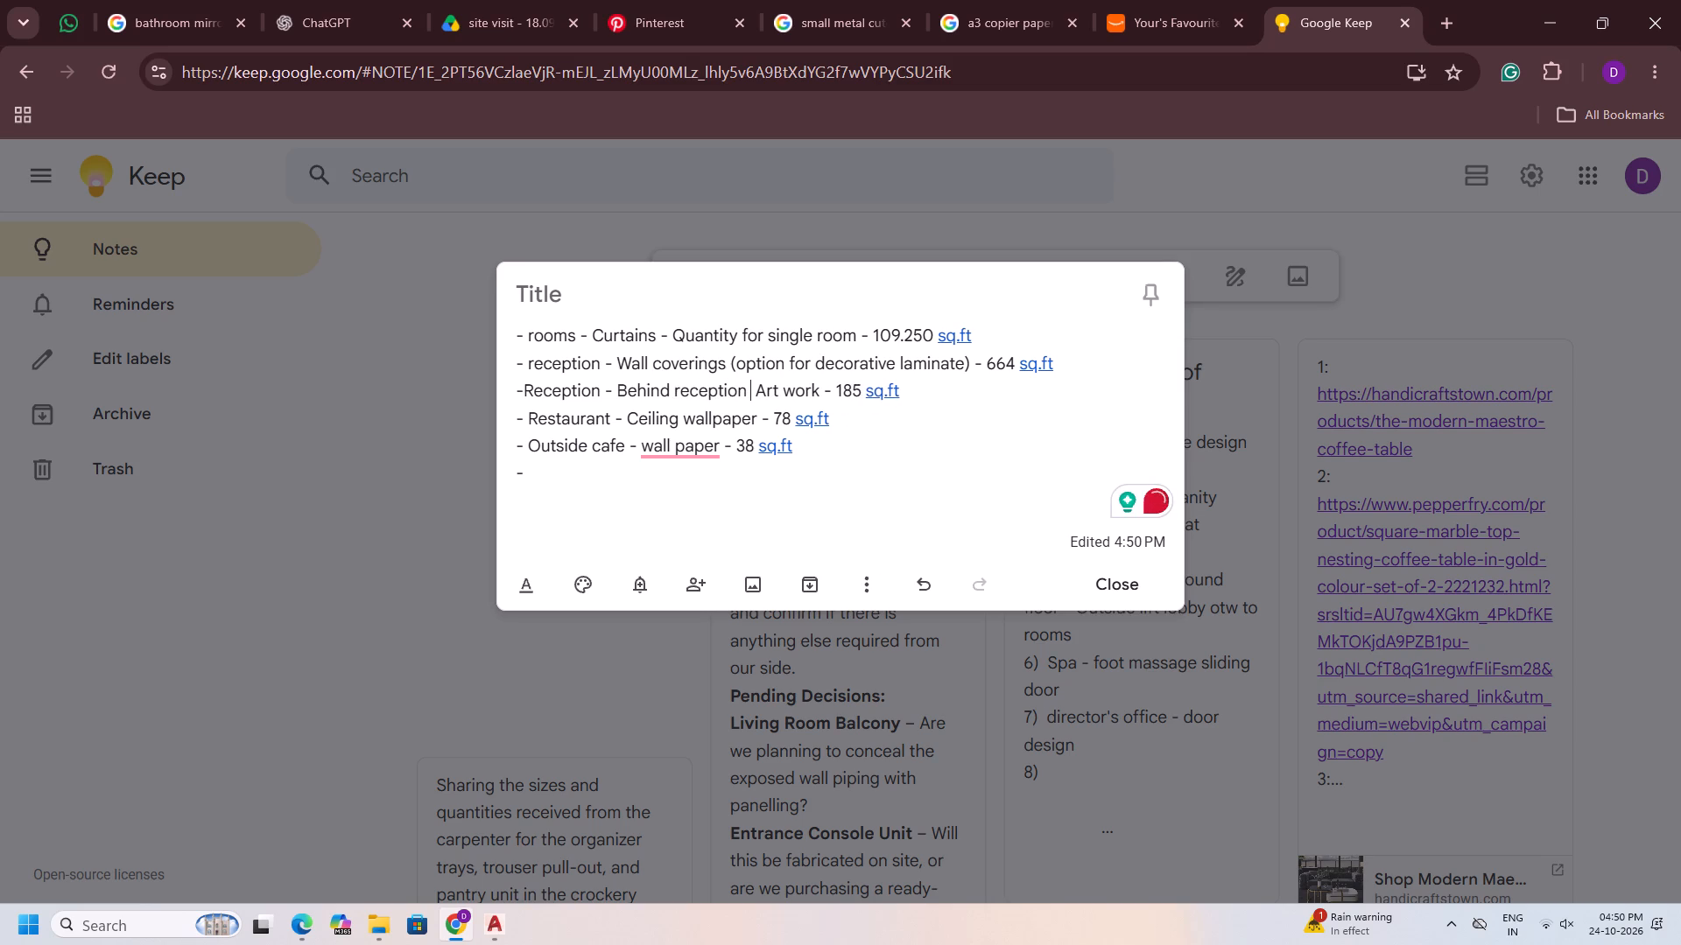
{"action": "type", "text": "Wall"}
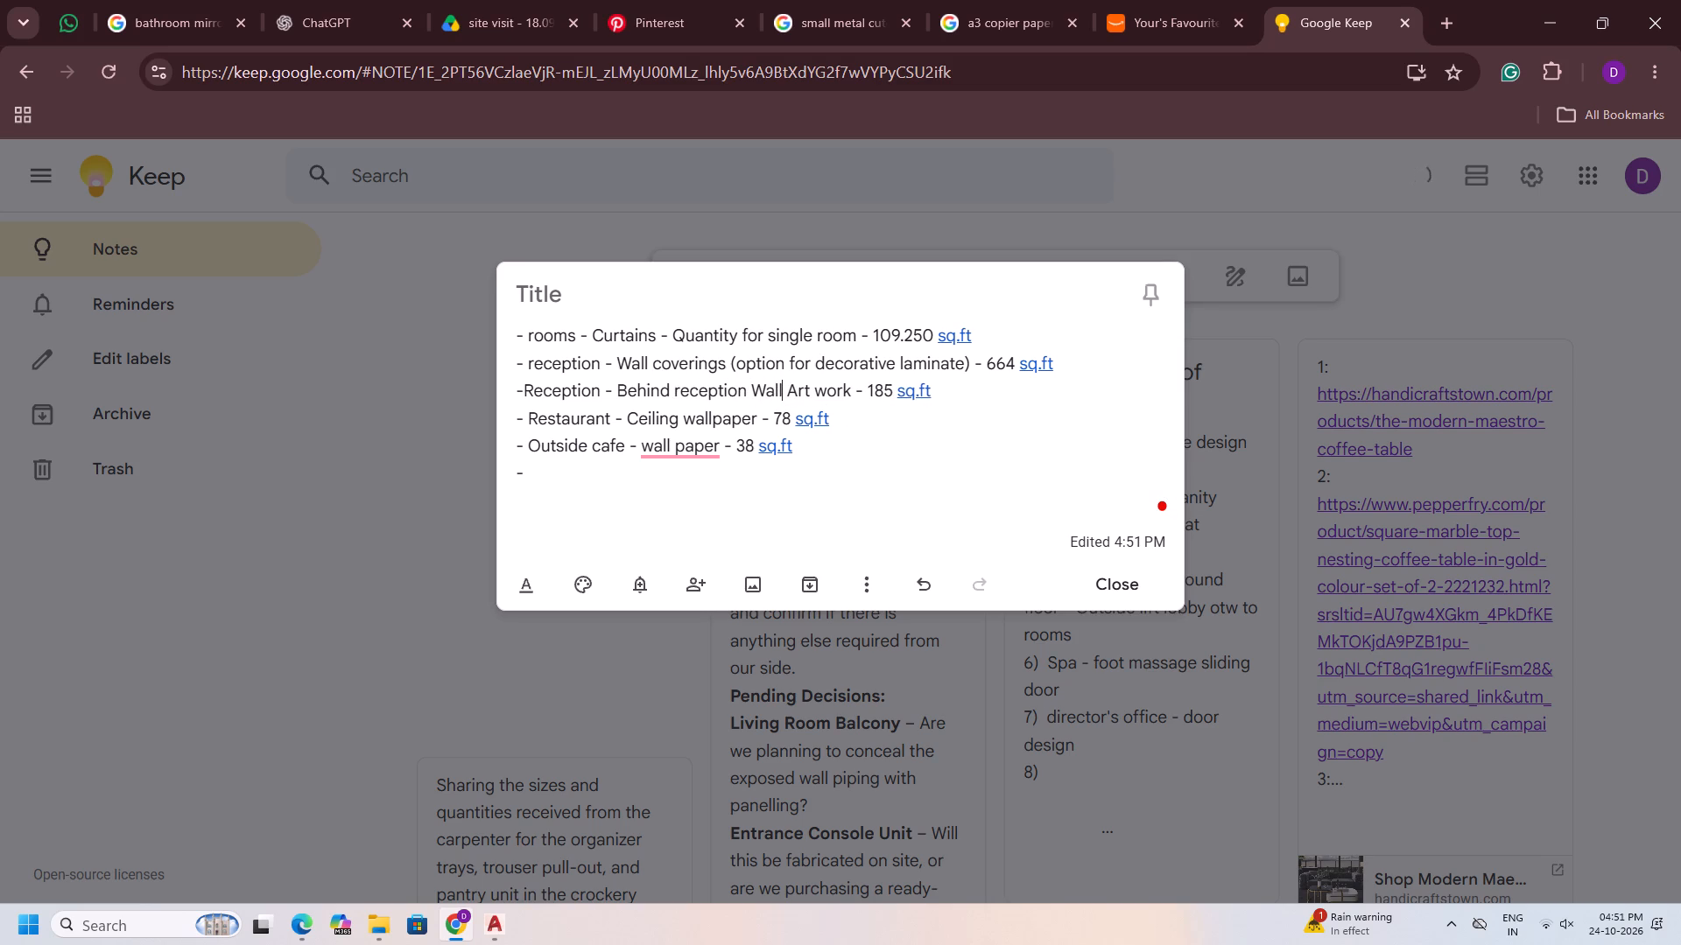
{"action": "type", "text": "papetr"}
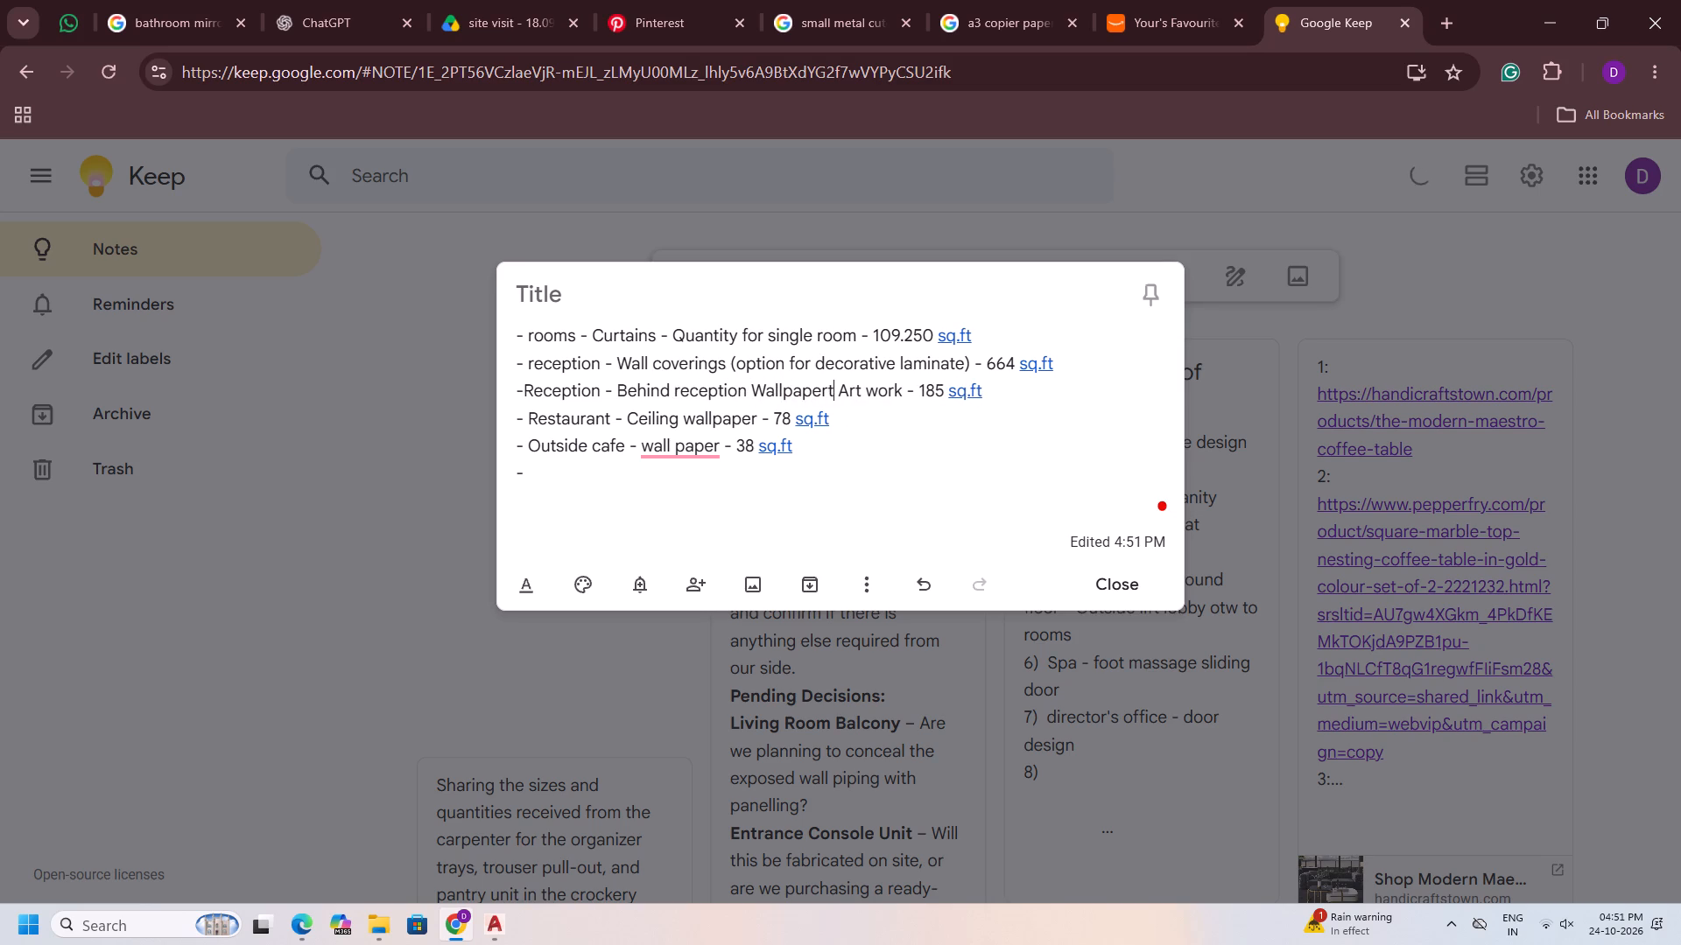
{"action": "key", "text": "BackSpace"}
{"action": "key", "text": "slash"}
Check the reception art item in the BOQ PDF in Edge, and change "Art work" to "Art wall" in the Keep note.
{"action": "scroll", "coordinate": [698, 287], "scroll_direction": "up", "scroll_amount": 1}
{"action": "left_click", "coordinate": [301, 941]}
{"action": "scroll", "coordinate": [485, 684], "scroll_direction": "up", "scroll_amount": 6}
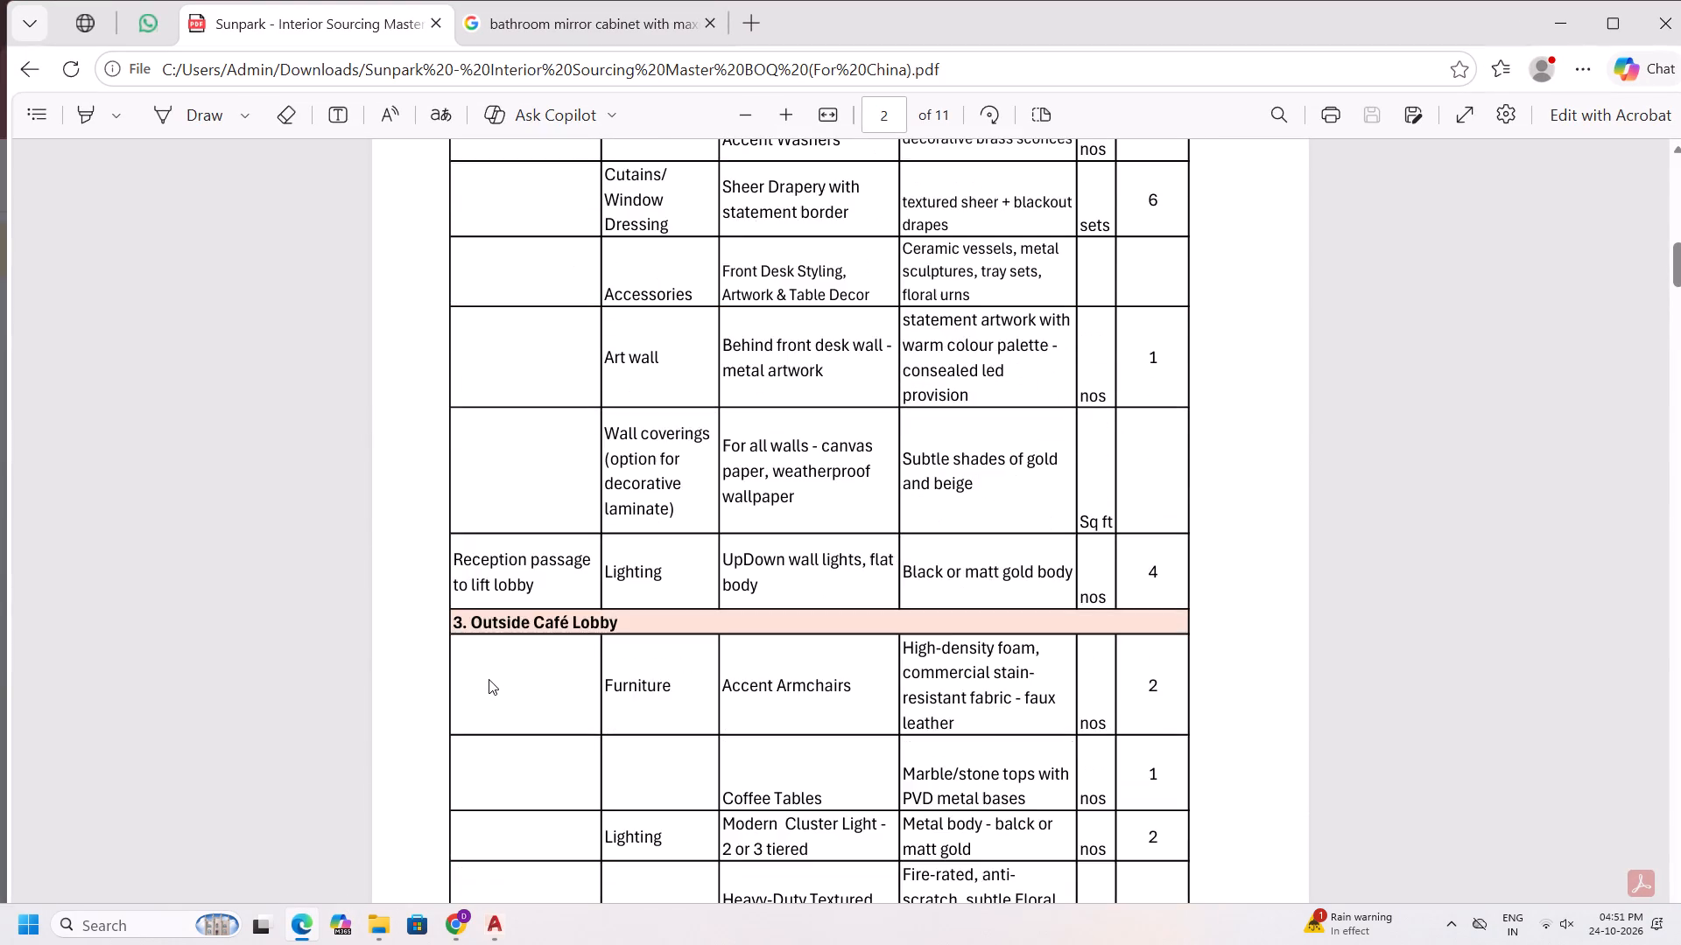
{"action": "scroll", "coordinate": [489, 679], "scroll_direction": "up", "scroll_amount": 4}
{"action": "scroll", "coordinate": [528, 679], "scroll_direction": "down", "scroll_amount": 2}
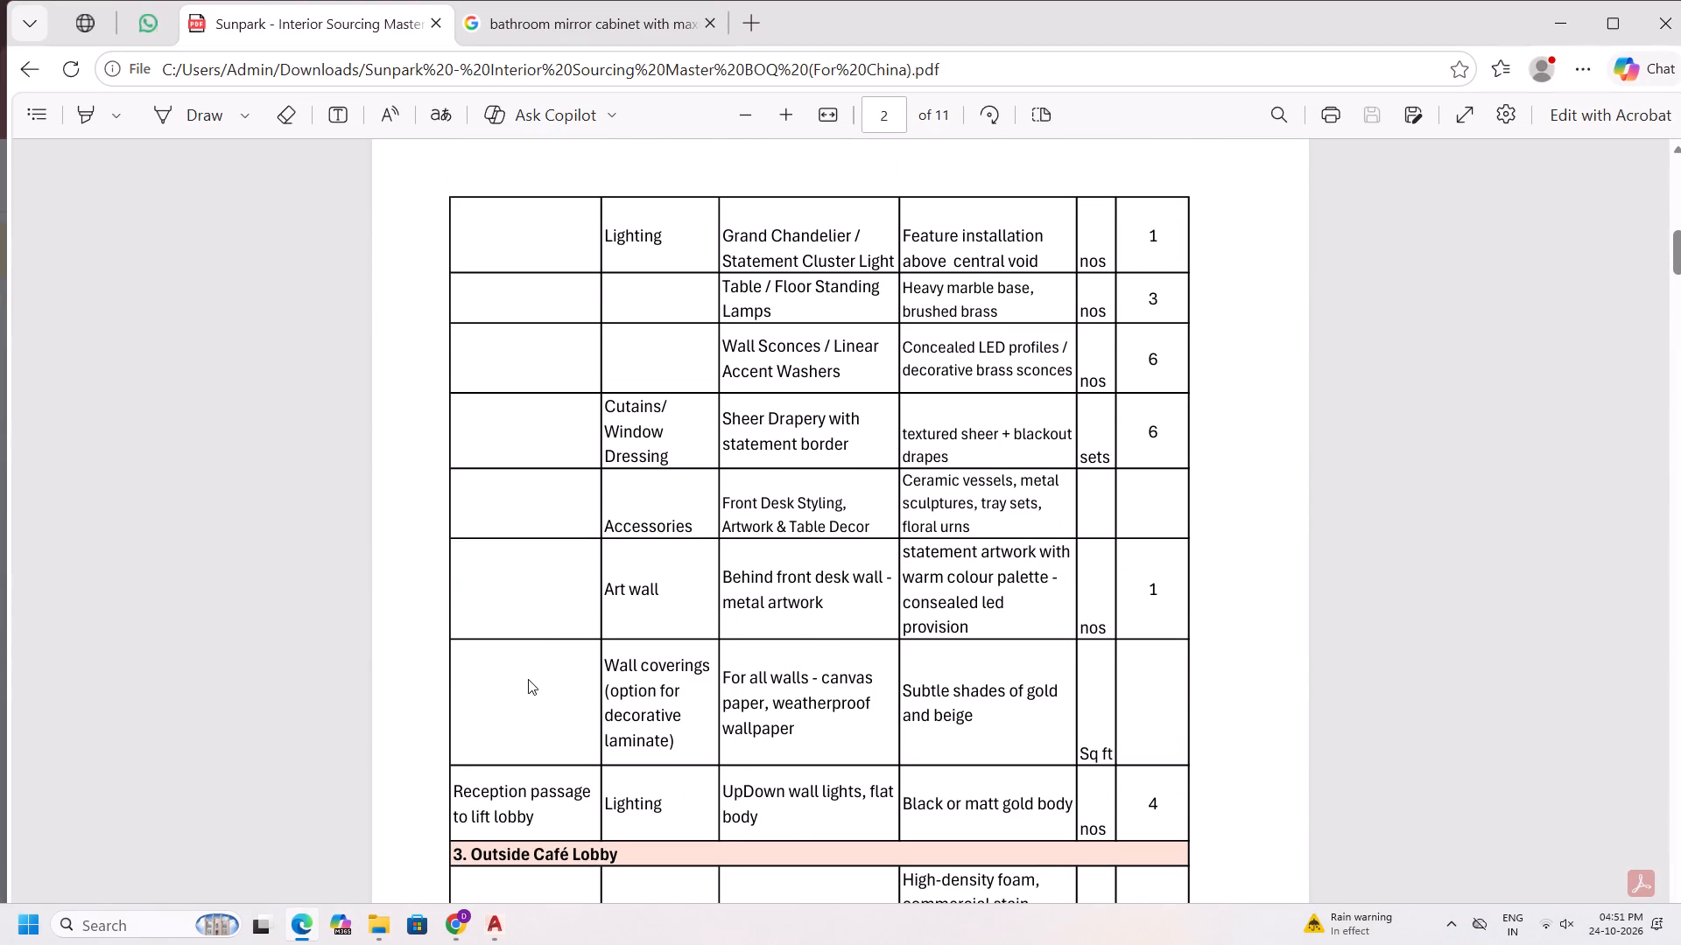
{"action": "left_click", "coordinate": [1554, 18]}
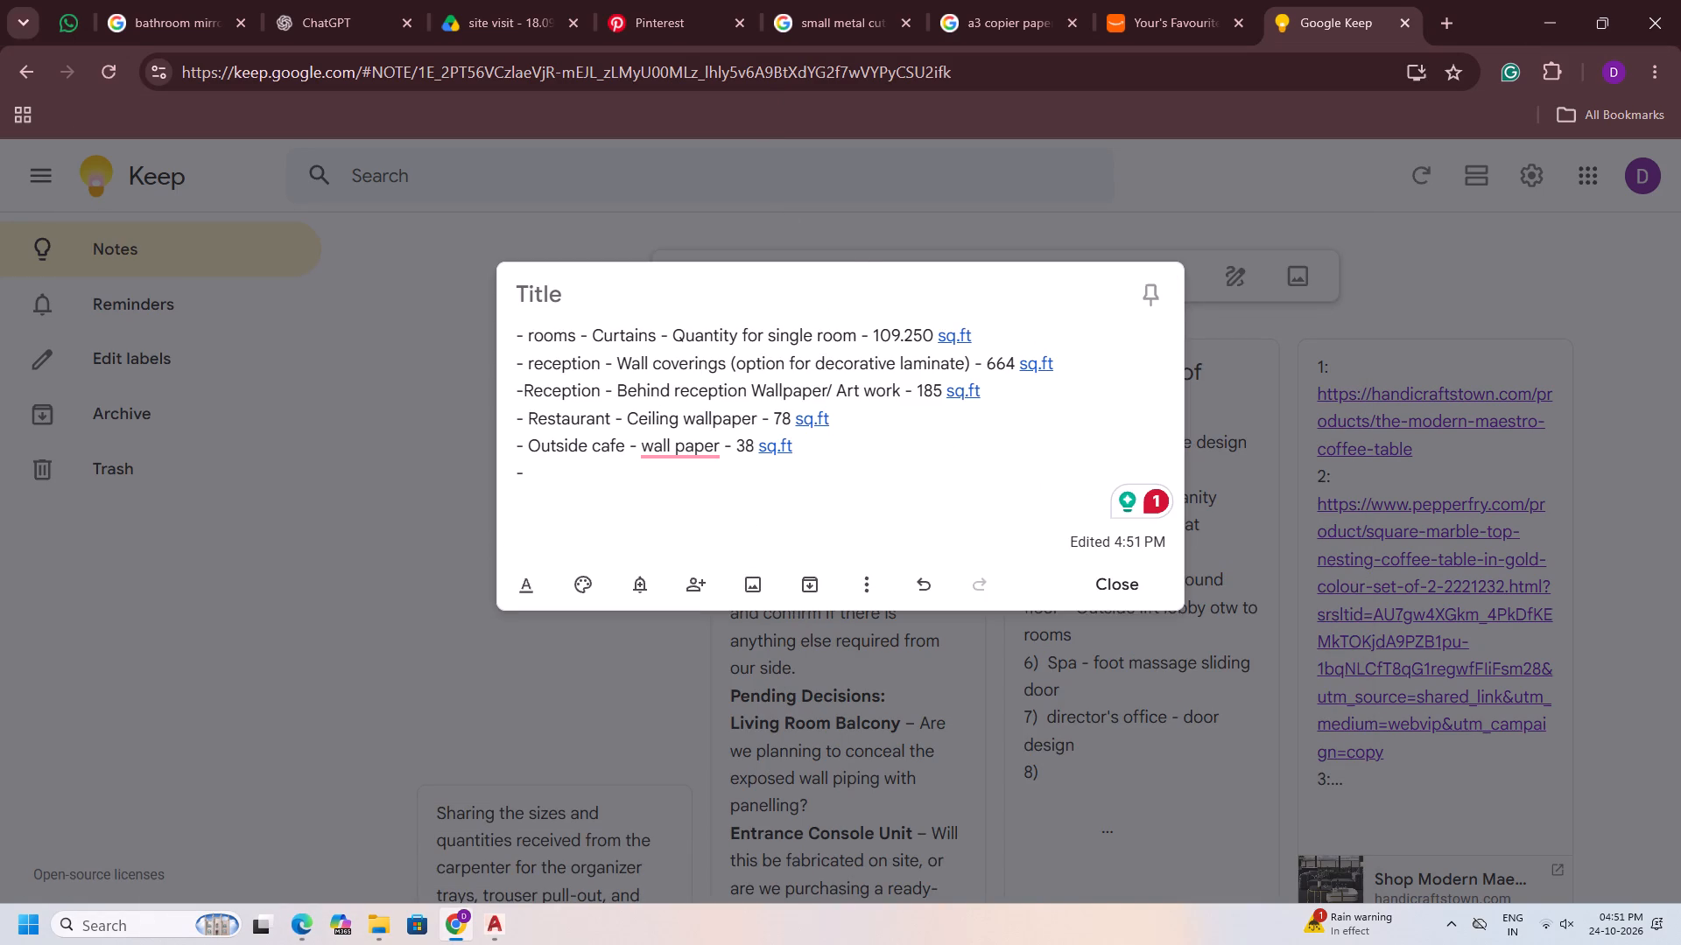
{"action": "left_click_drag", "start_coordinate": [899, 393], "coordinate": [878, 394]}
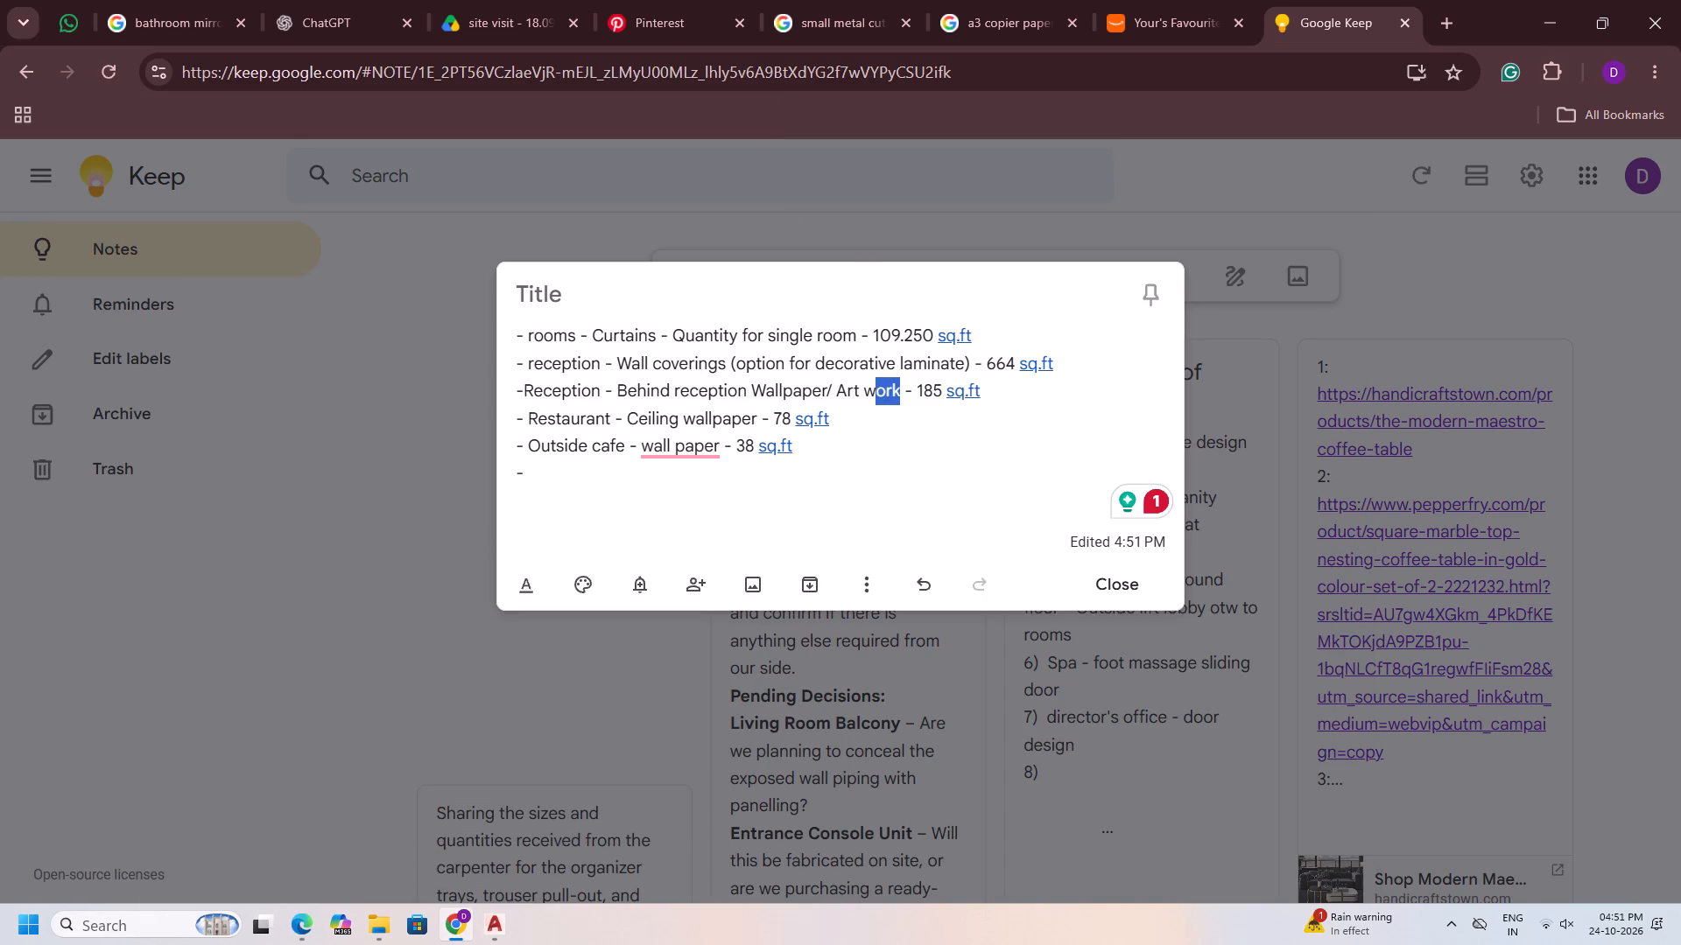
{"action": "type", "text": "wall"}
{"action": "left_click", "coordinate": [875, 394]}
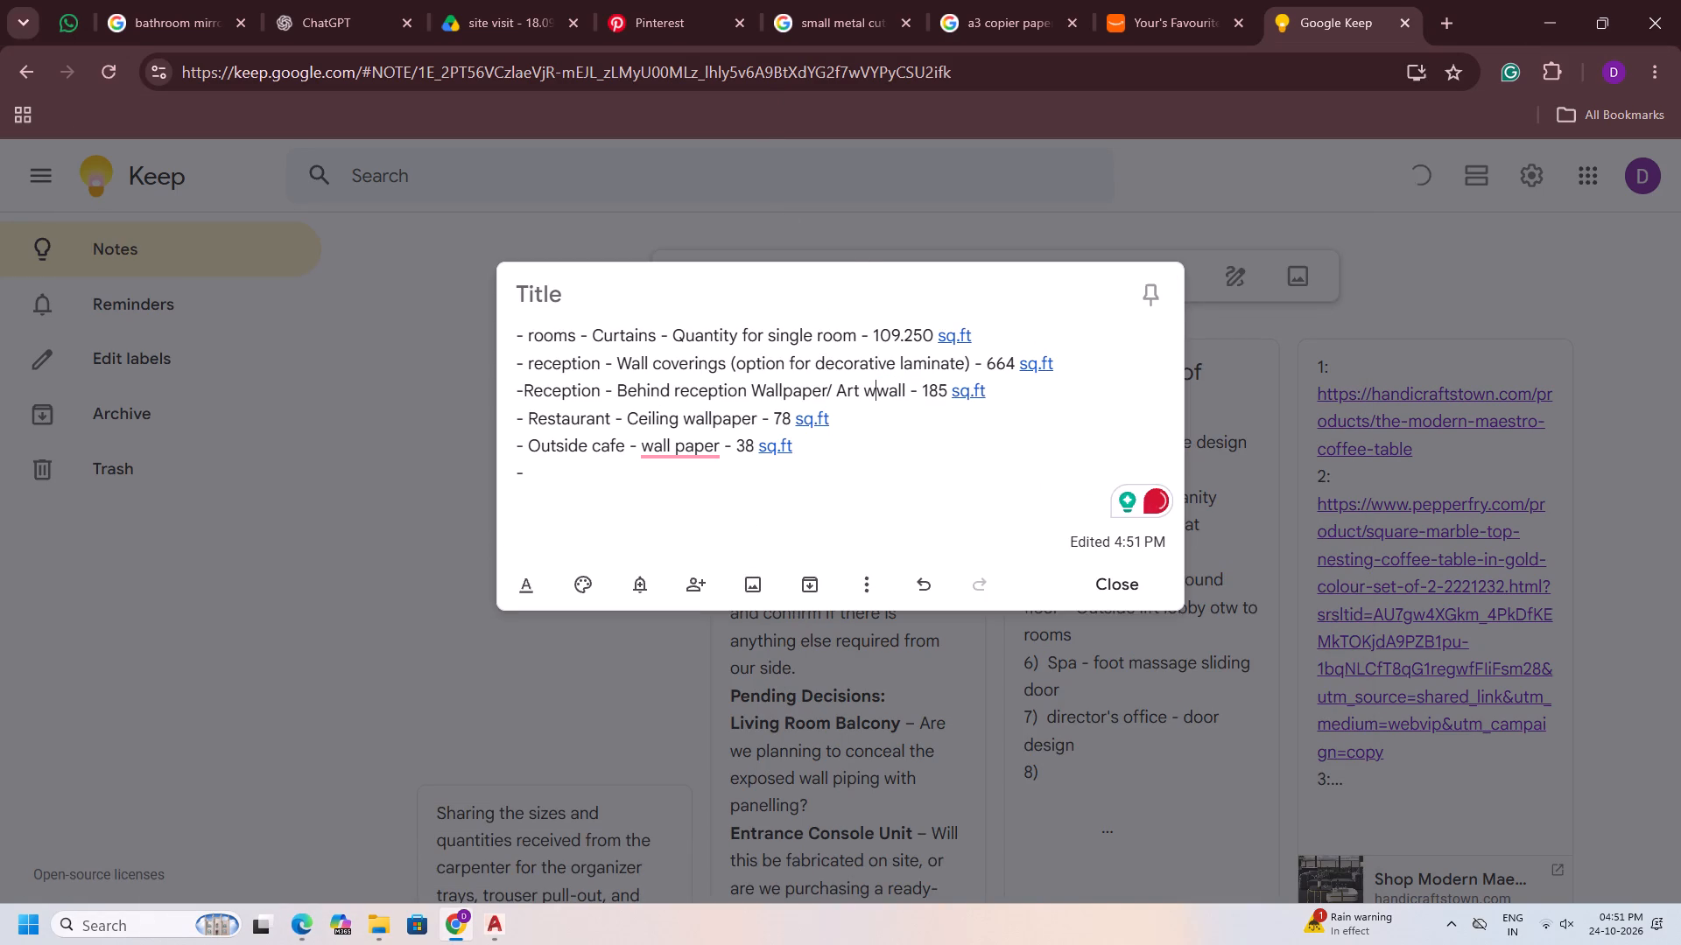
{"action": "key", "text": "BackSpace"}
Delete "Wallpaper/" from the Reception line so it reads "Behind reception Art wall".
{"action": "left_click", "coordinate": [834, 395]}
{"action": "key", "text": "BackSpace"}
{"action": "key", "text": "BackSpace"}
{"action": "key", "text": "BackSpace"}
{"action": "key", "text": "BackSpace"}
{"action": "key", "text": "BackSpace"}
{"action": "key", "text": "BackSpace"}
{"action": "key", "text": "BackSpace"}
{"action": "key", "text": "BackSpace"}
{"action": "key", "text": "BackSpace"}
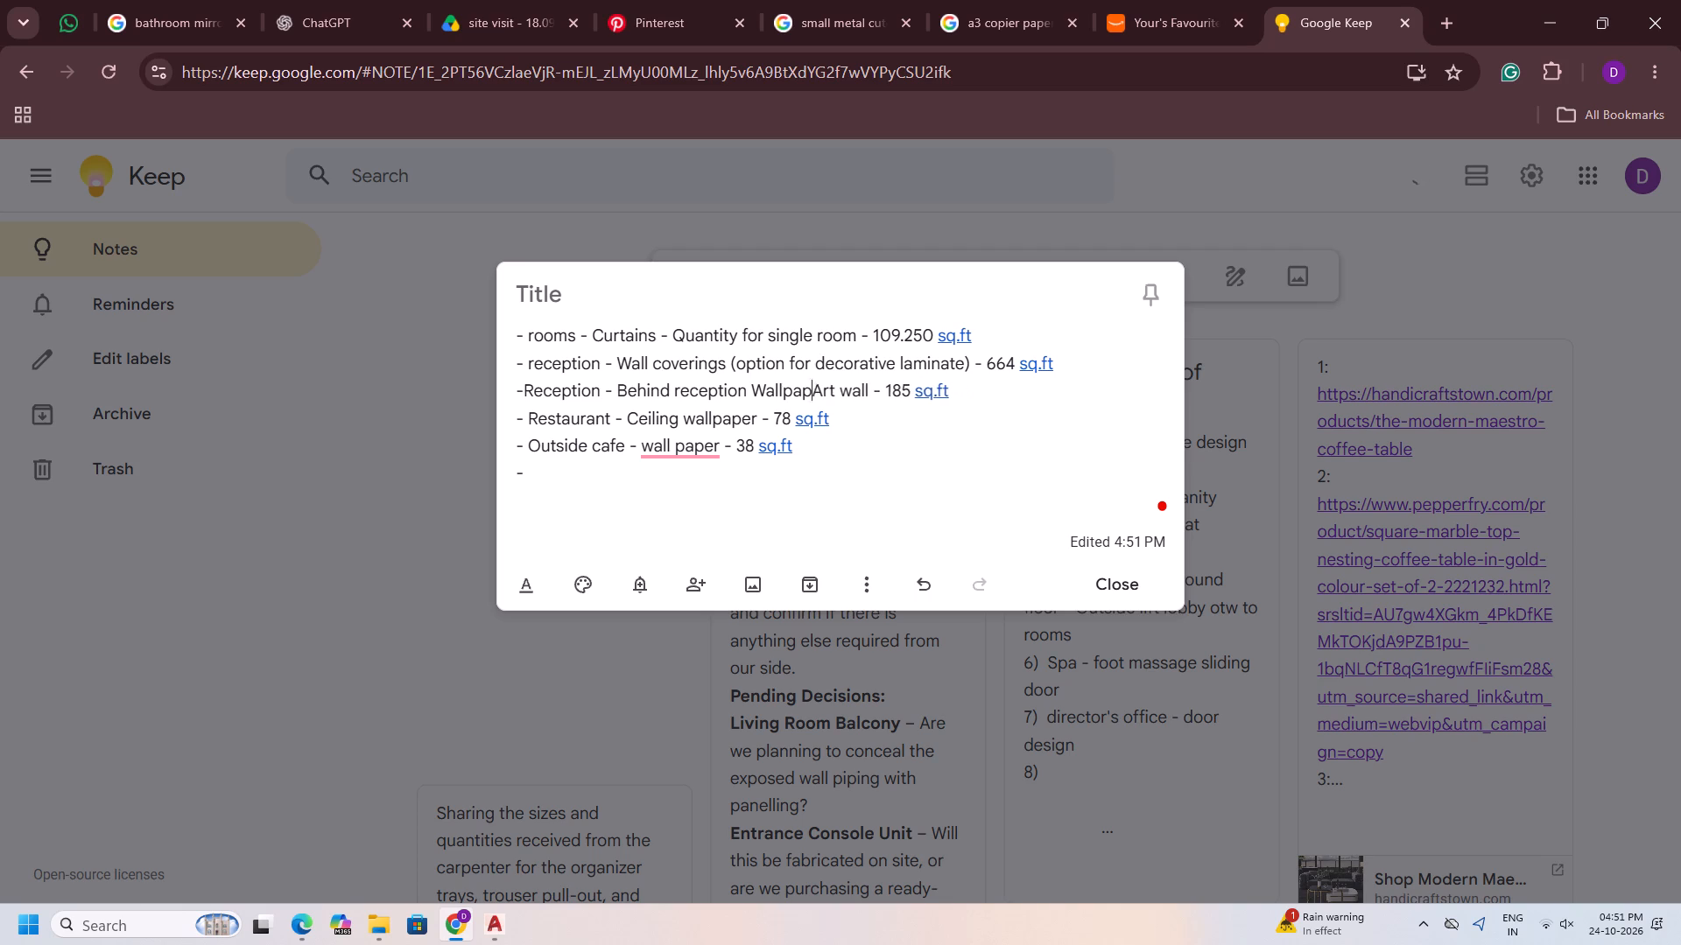
{"action": "key", "text": "BackSpace"}
{"action": "key", "text": "BackSpace"}
{"action": "left_click", "coordinate": [823, 455]}
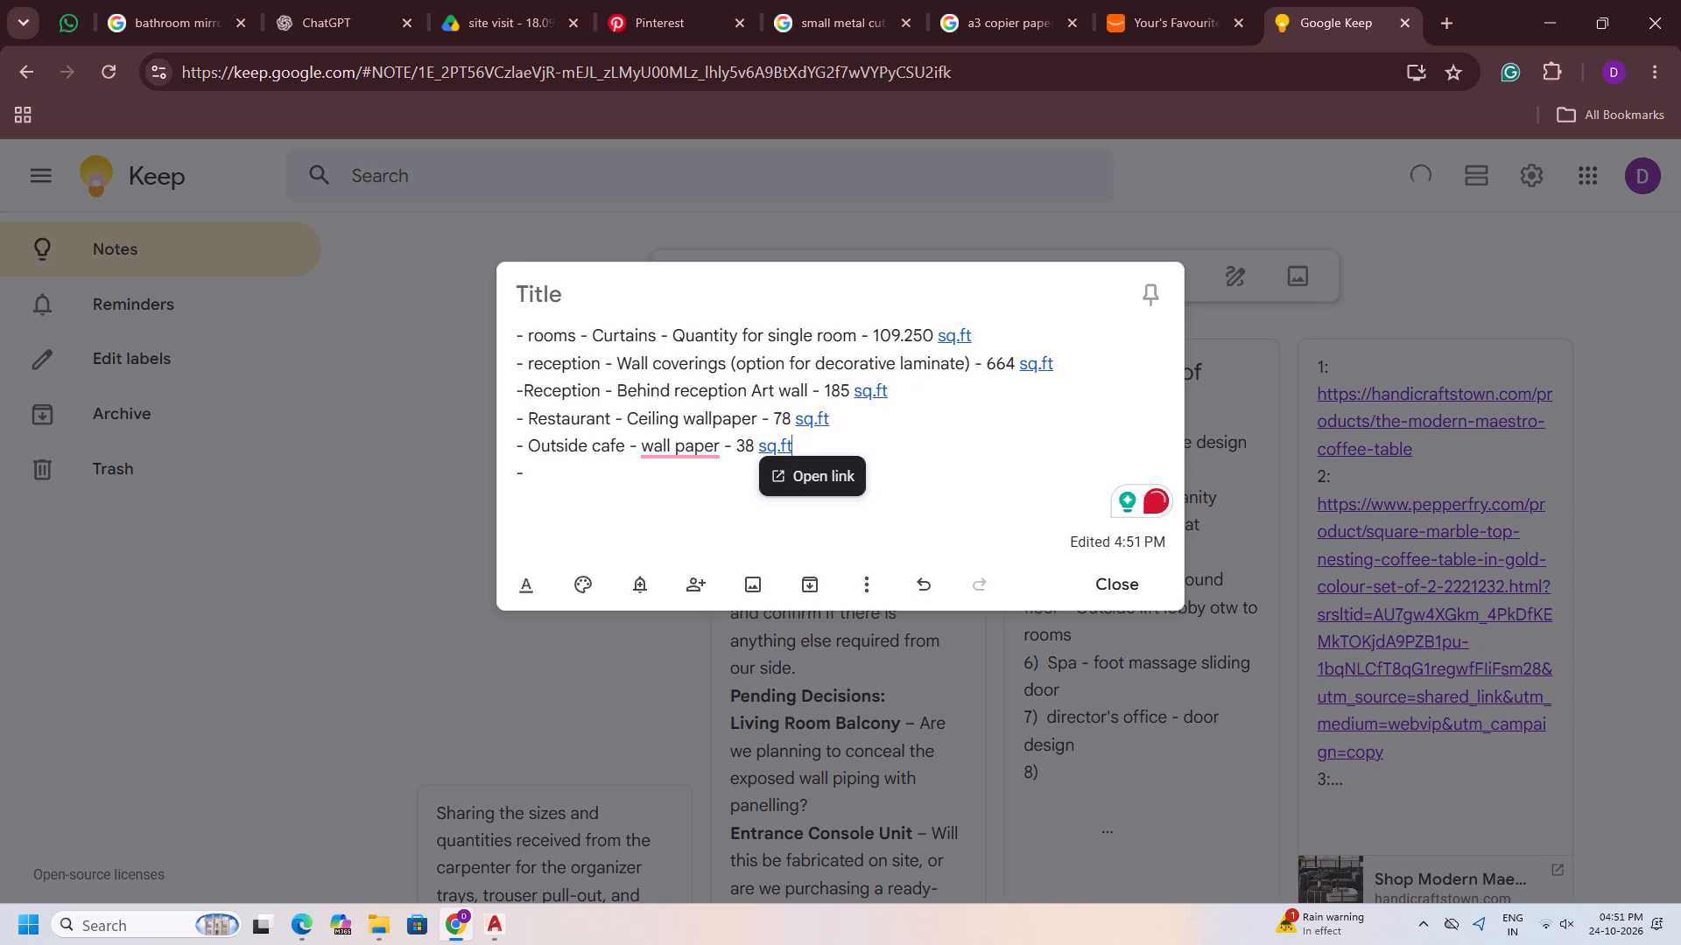
Check the area label in the elevation with the beam, beside Elevation B, in AutoCAD's reception (2) drawing.
{"action": "left_click", "coordinate": [618, 485]}
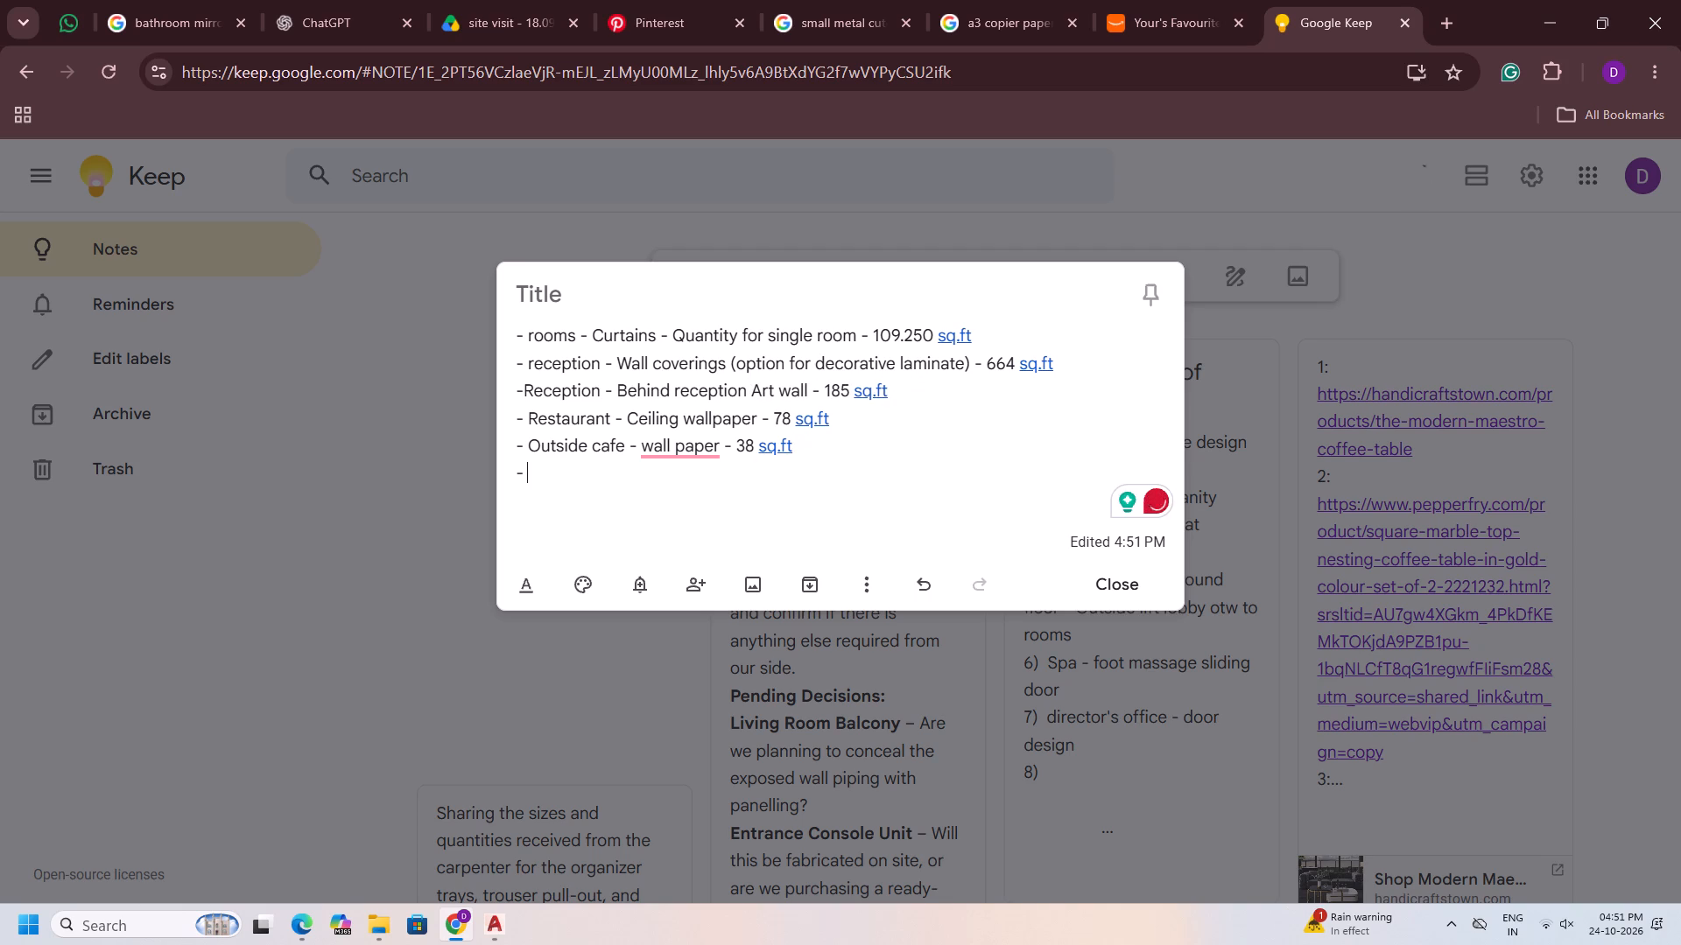
{"action": "left_click", "coordinate": [503, 930]}
{"action": "left_click", "coordinate": [306, 832]}
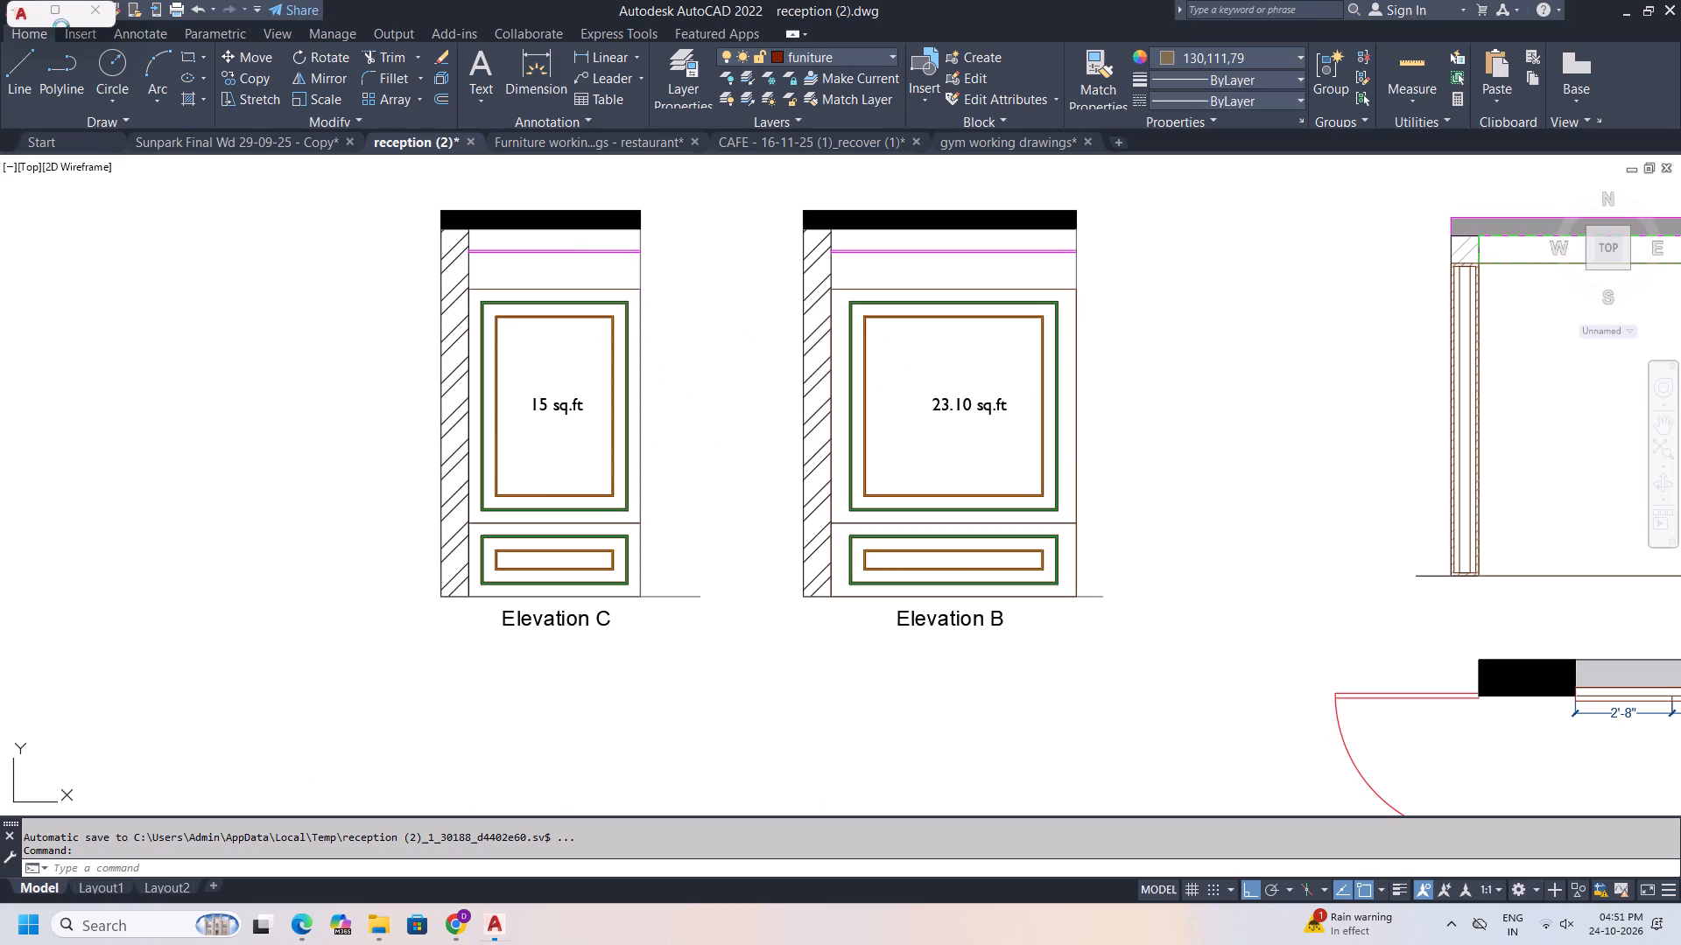
{"action": "scroll", "coordinate": [1101, 407], "scroll_direction": "down", "scroll_amount": 3}
{"action": "middle_click_drag", "start_coordinate": [1101, 413], "coordinate": [932, 430]}
{"action": "scroll", "coordinate": [1057, 419], "scroll_direction": "up", "scroll_amount": 3}
{"action": "scroll", "coordinate": [1179, 449], "scroll_direction": "up", "scroll_amount": 1}
{"action": "middle_click_drag", "start_coordinate": [1179, 449], "coordinate": [1017, 448]}
{"action": "scroll", "coordinate": [984, 428], "scroll_direction": "down", "scroll_amount": 2}
Return to the Keep note in Chrome and enter "Gym - 124 sq.ft" on the last list line.
{"action": "left_click", "coordinate": [459, 913]}
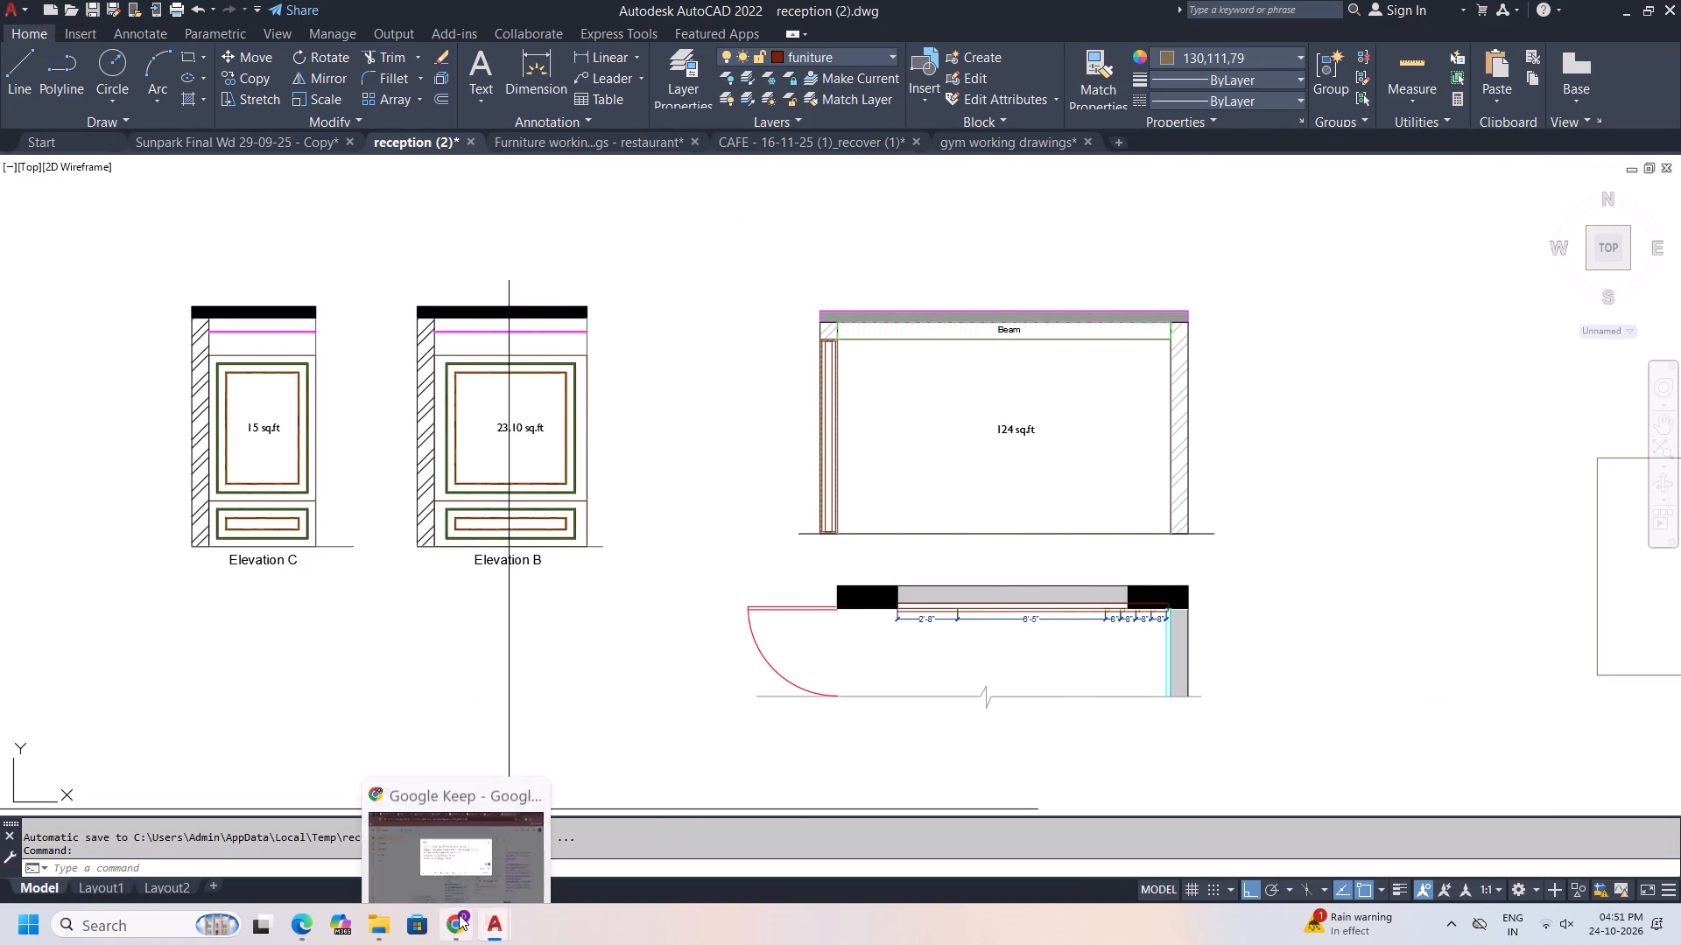
{"action": "type", "text": "Gy, -"}
{"action": "key", "text": "space"}
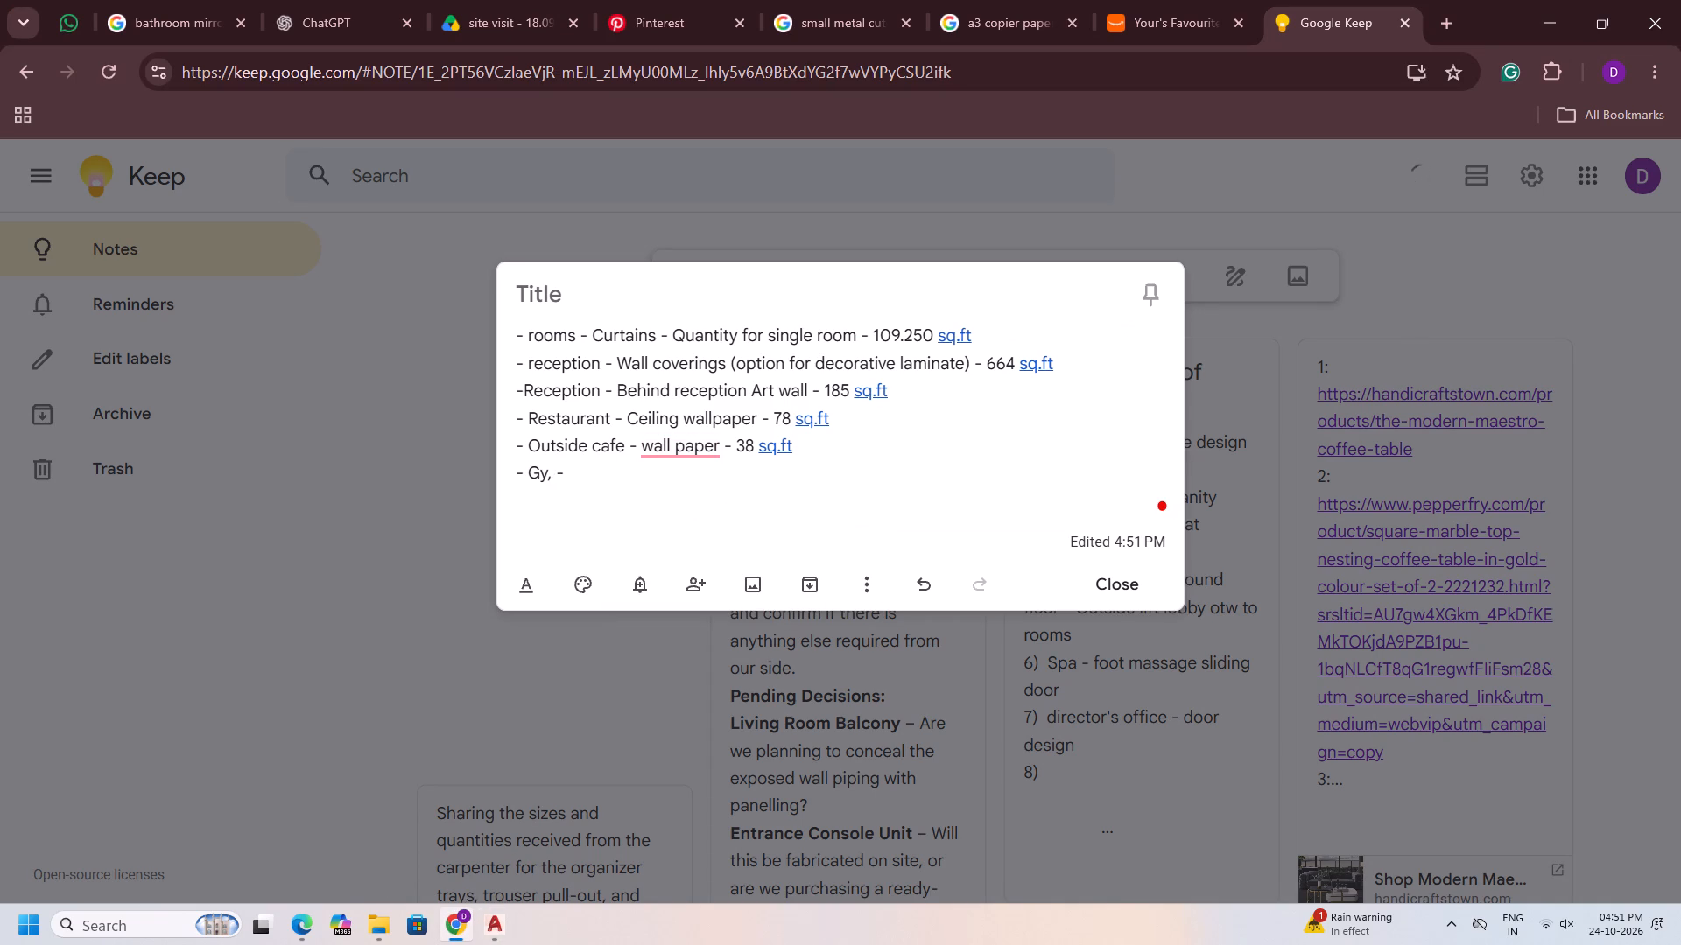
{"action": "key", "text": "BackSpace"}
{"action": "key", "text": "BackSpace"}
{"action": "key", "text": "BackSpace"}
{"action": "key", "text": "BackSpace"}
{"action": "key", "text": "comma"}
{"action": "key", "text": "BackSpace"}
{"action": "type", "text": "m - 124 sq.ft"}
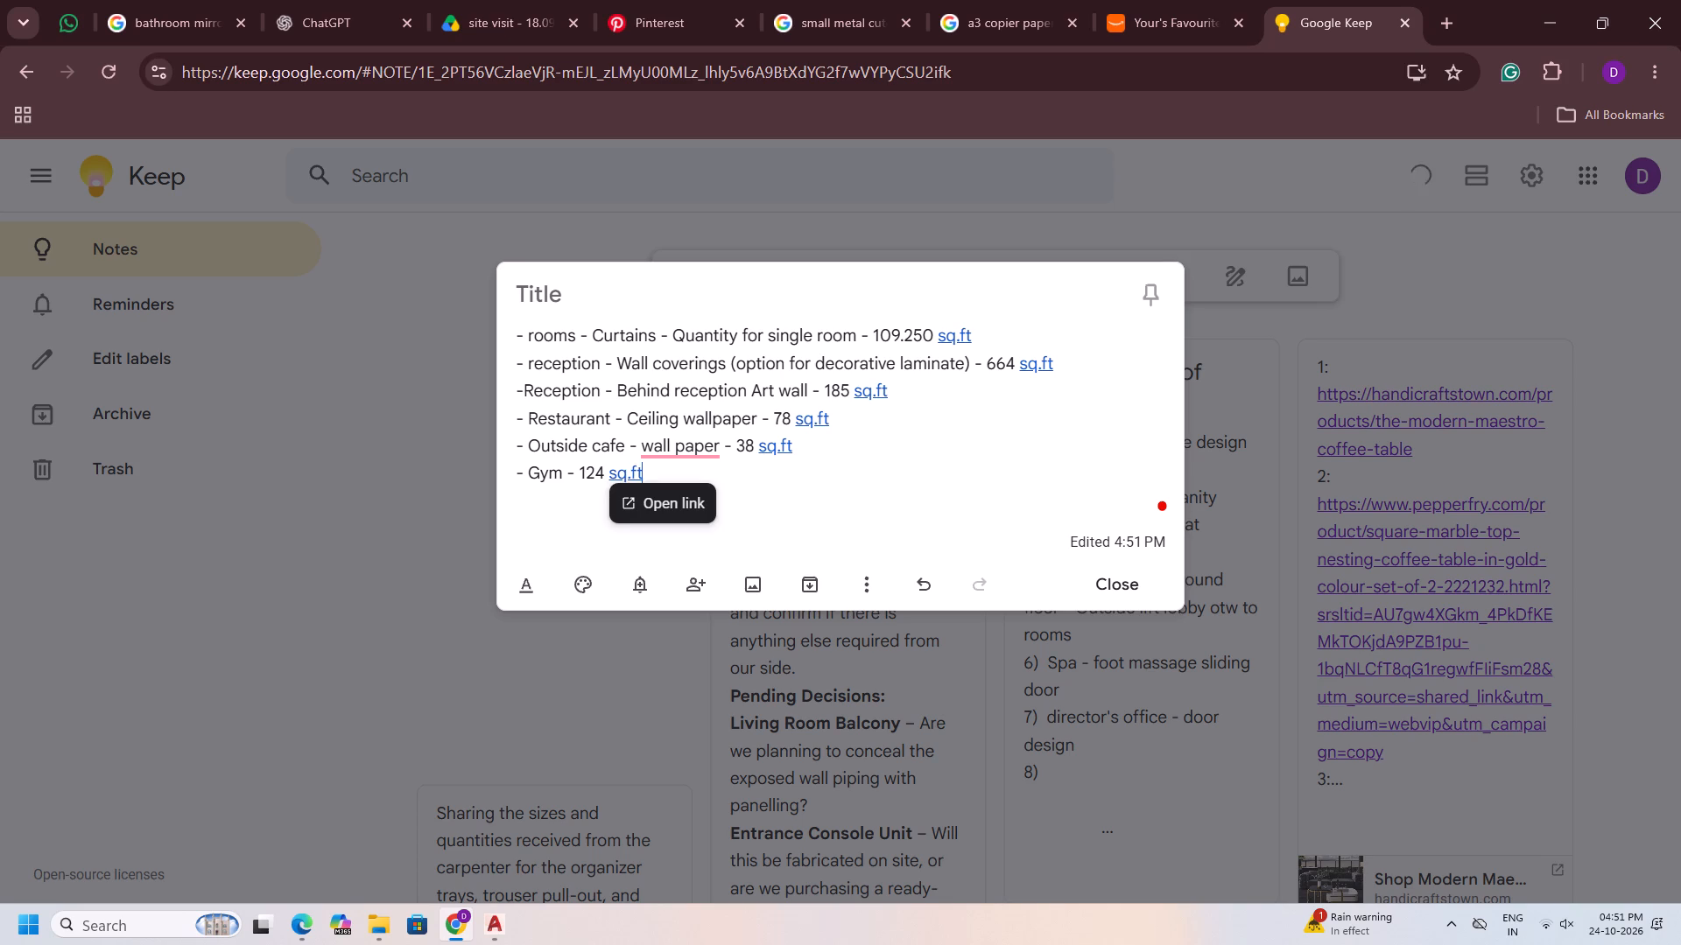
{"action": "left_click", "coordinate": [779, 492]}
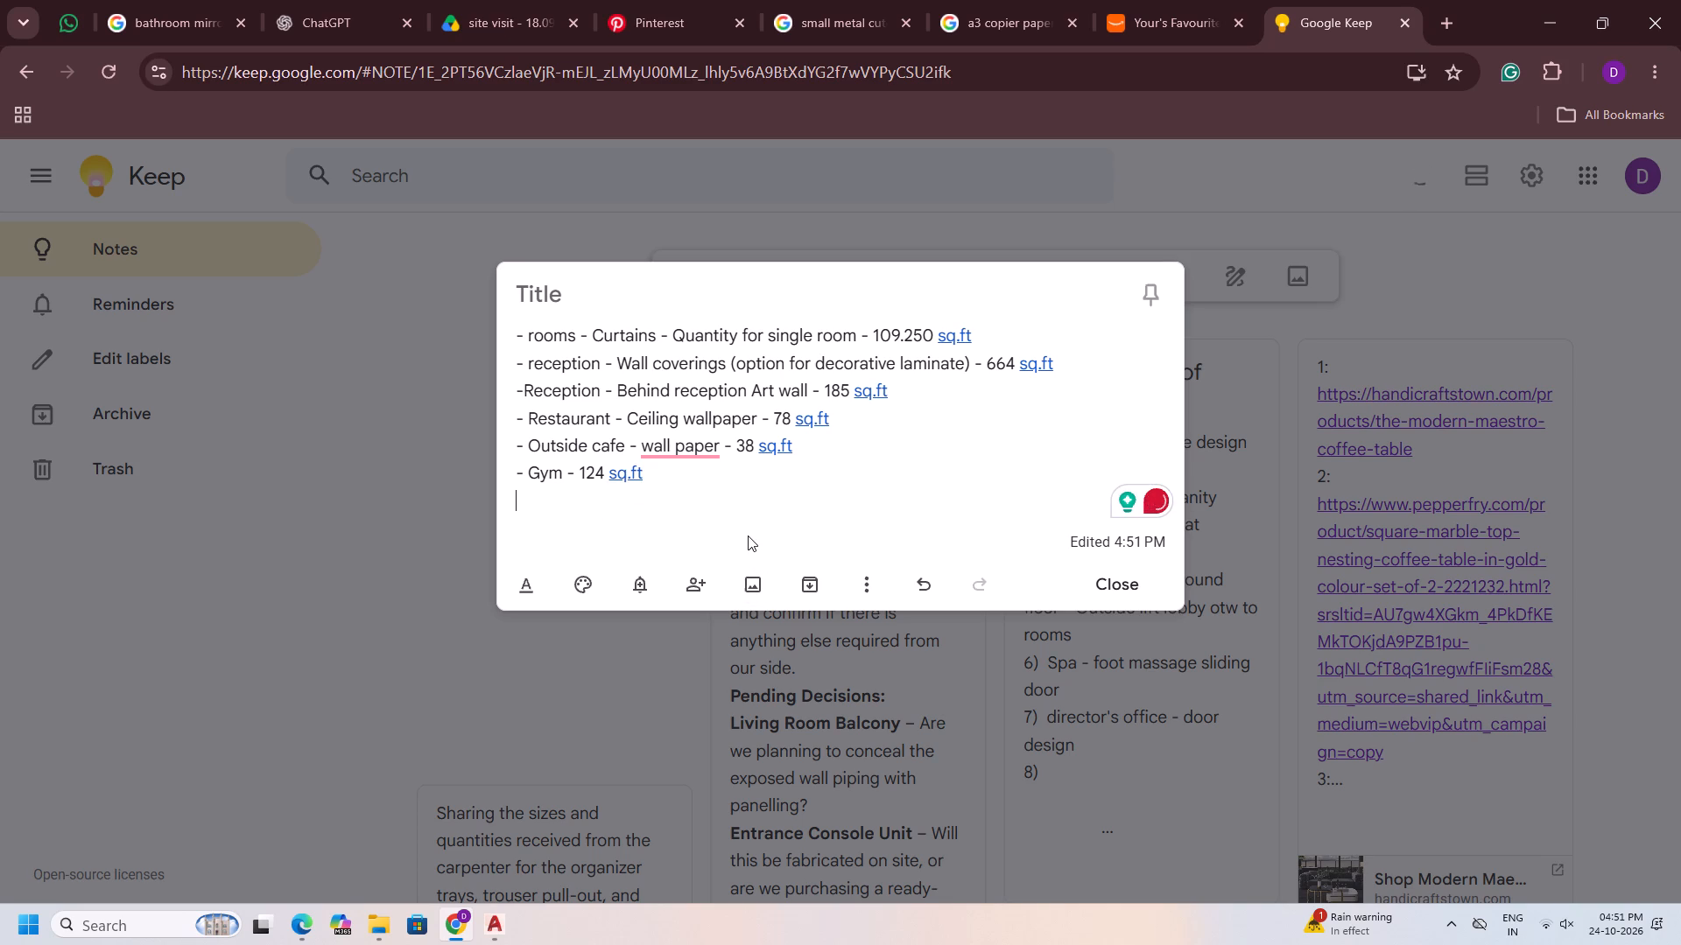
{"action": "left_click_drag", "start_coordinate": [705, 494], "coordinate": [451, 234]}
{"action": "left_click", "coordinate": [582, 501]}
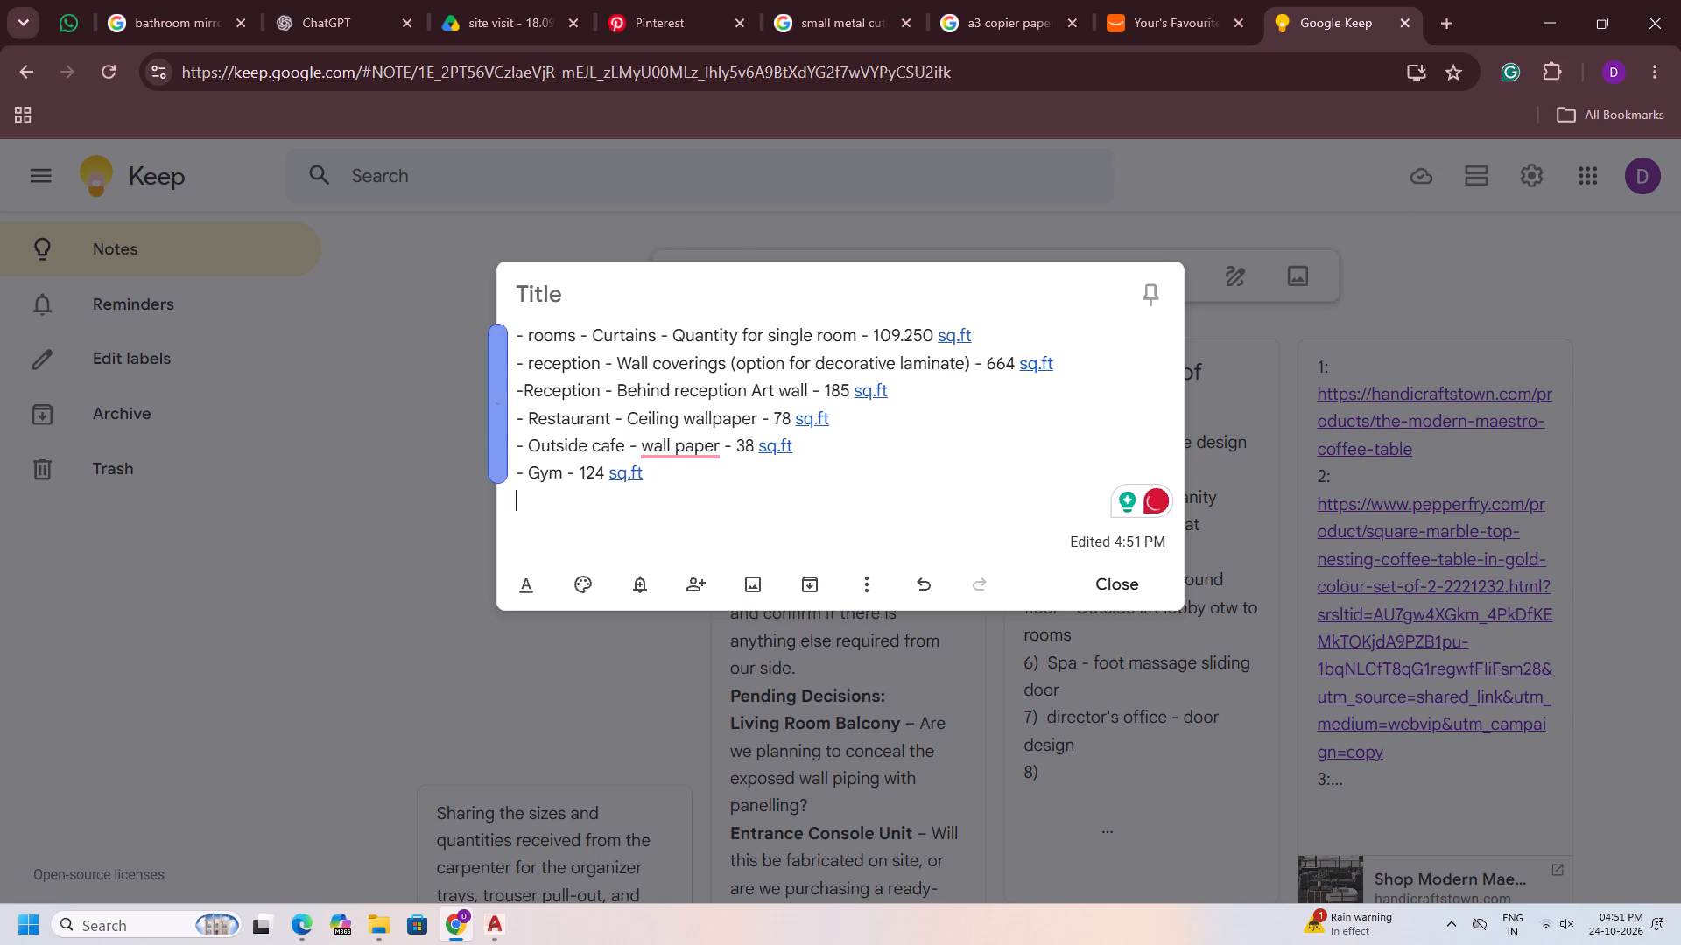
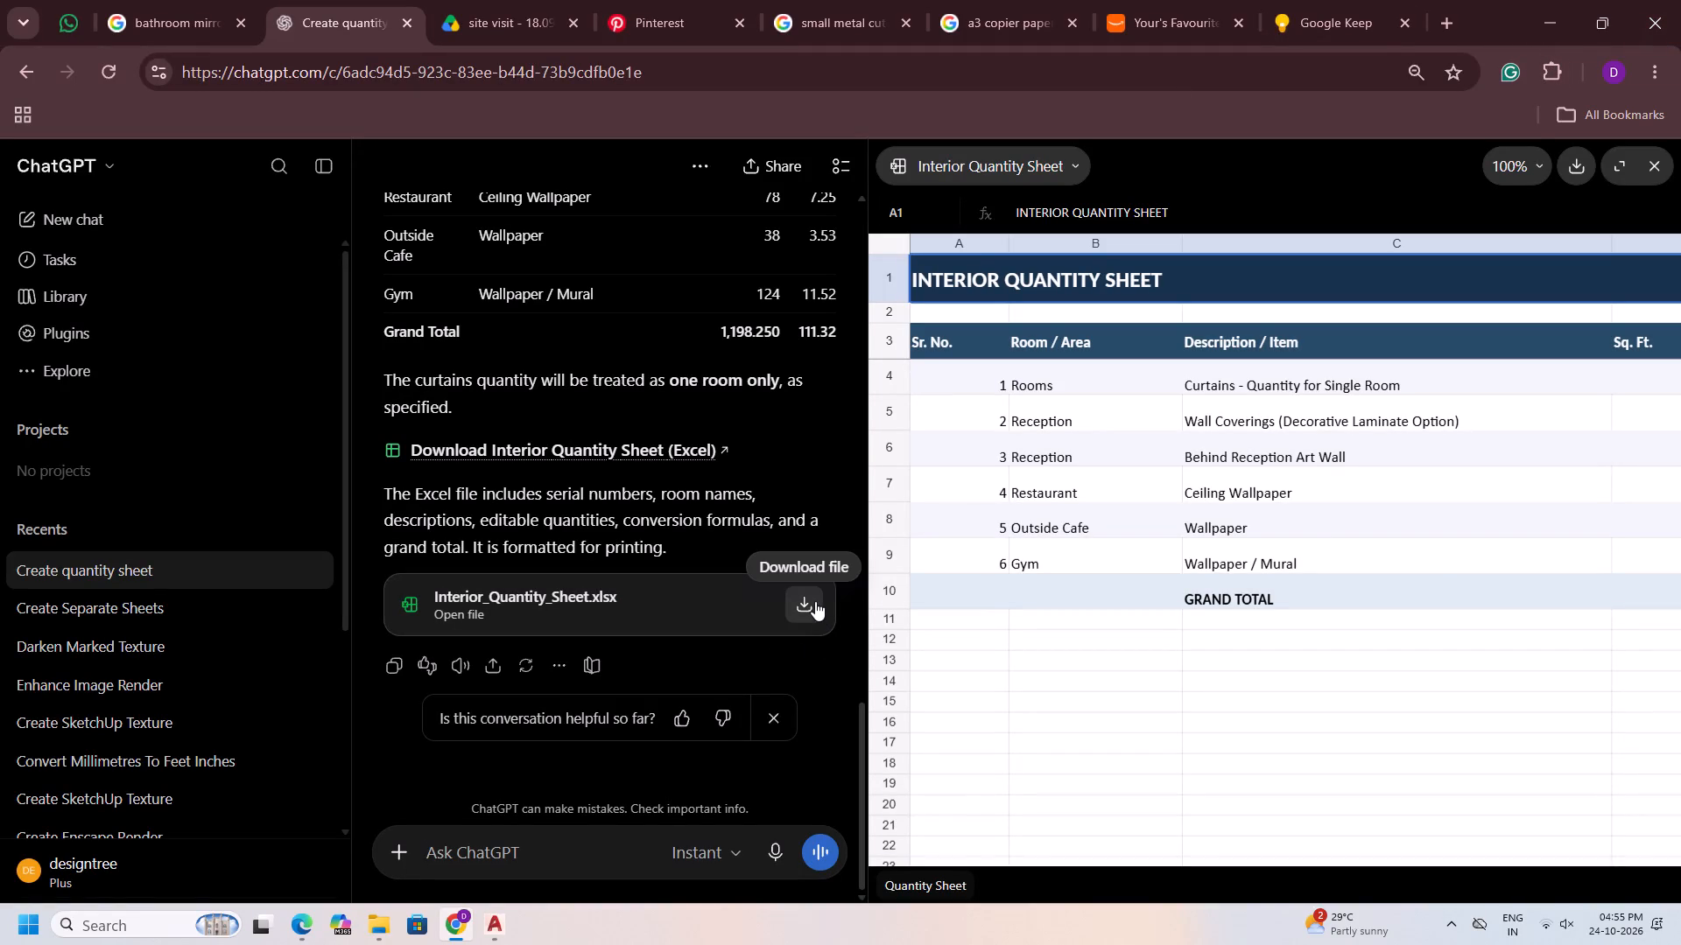
{"action": "left_click", "coordinate": [806, 603]}
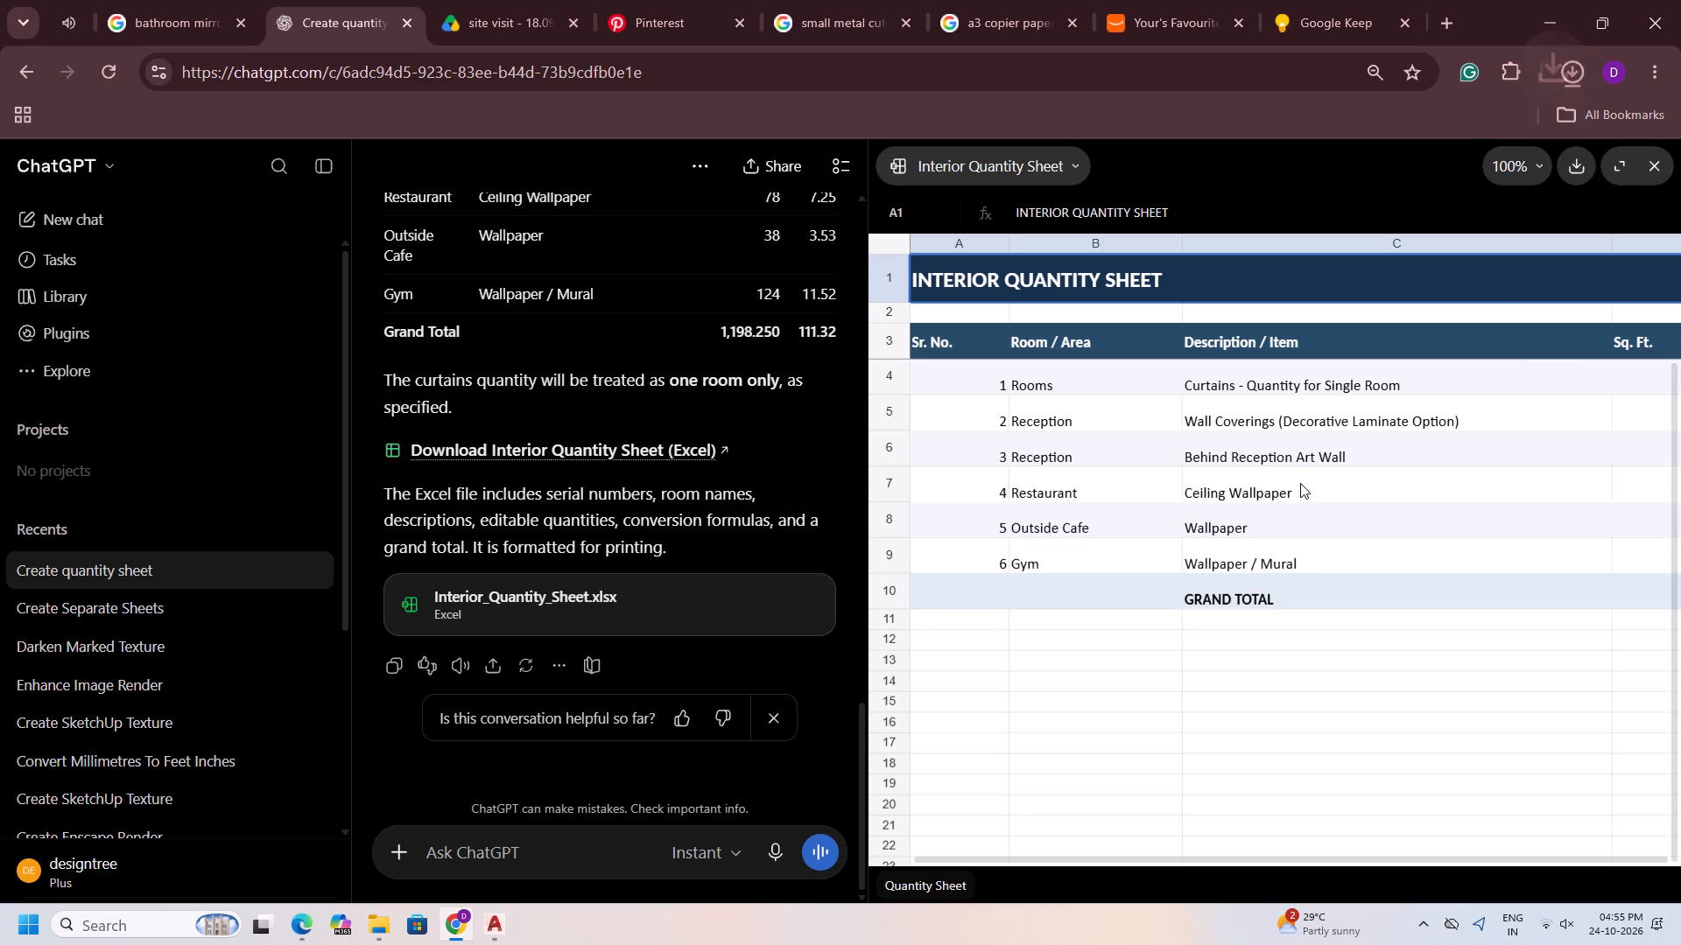
{"action": "left_click", "coordinate": [1437, 134]}
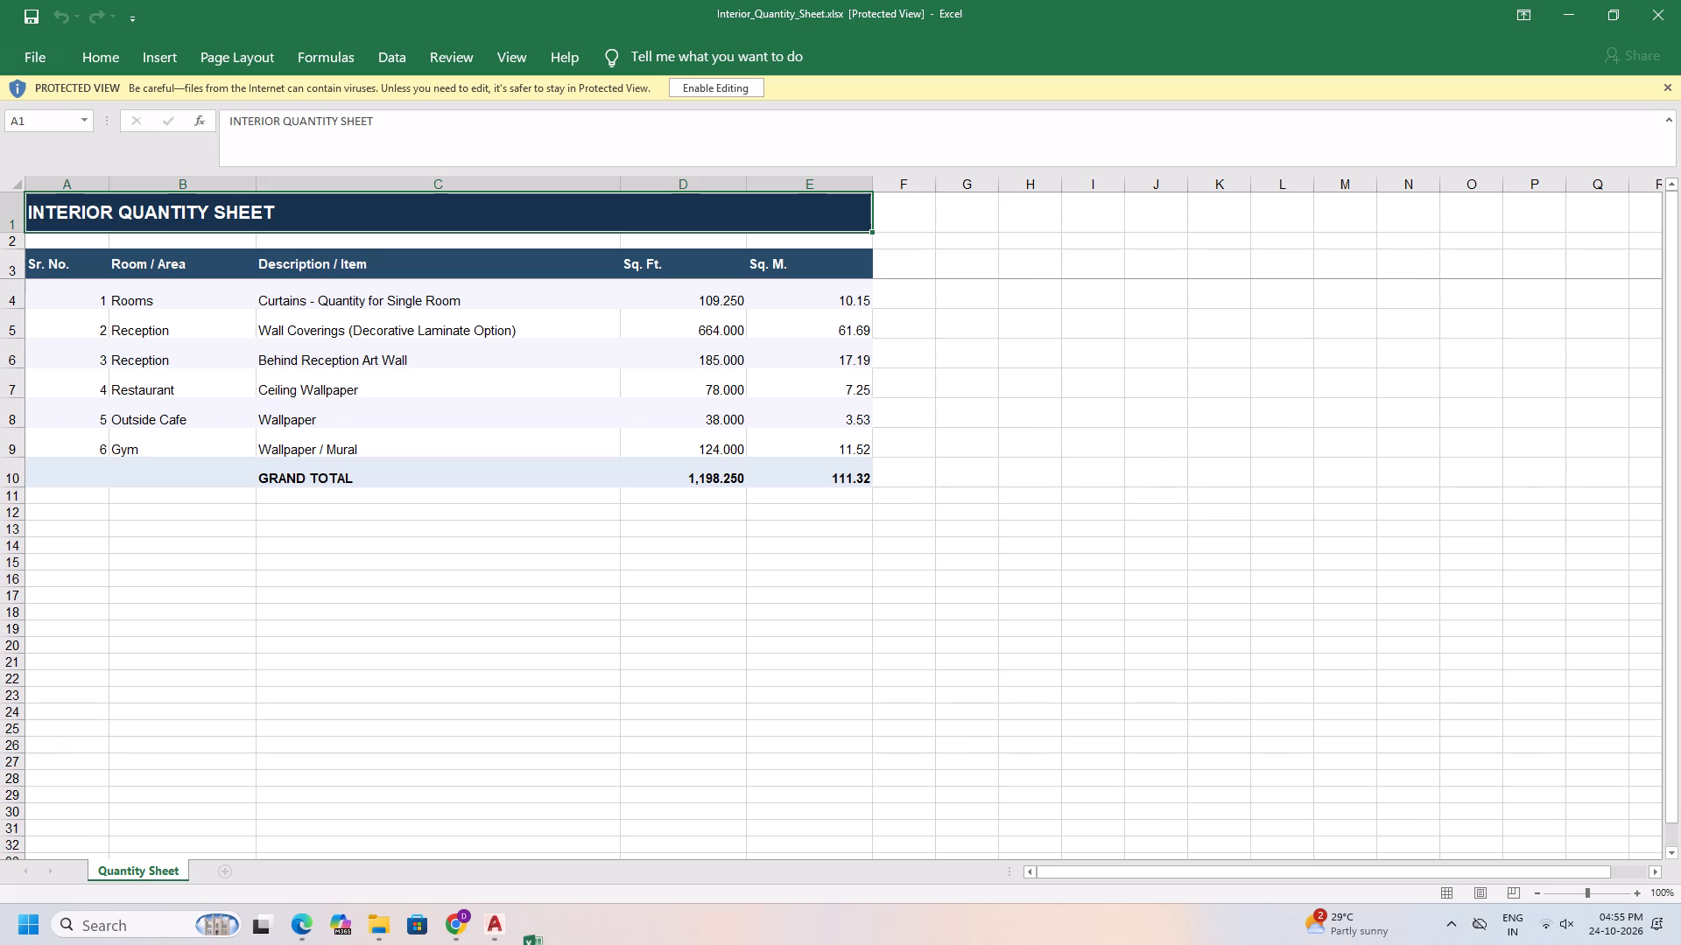
{"action": "left_click", "coordinate": [686, 83]}
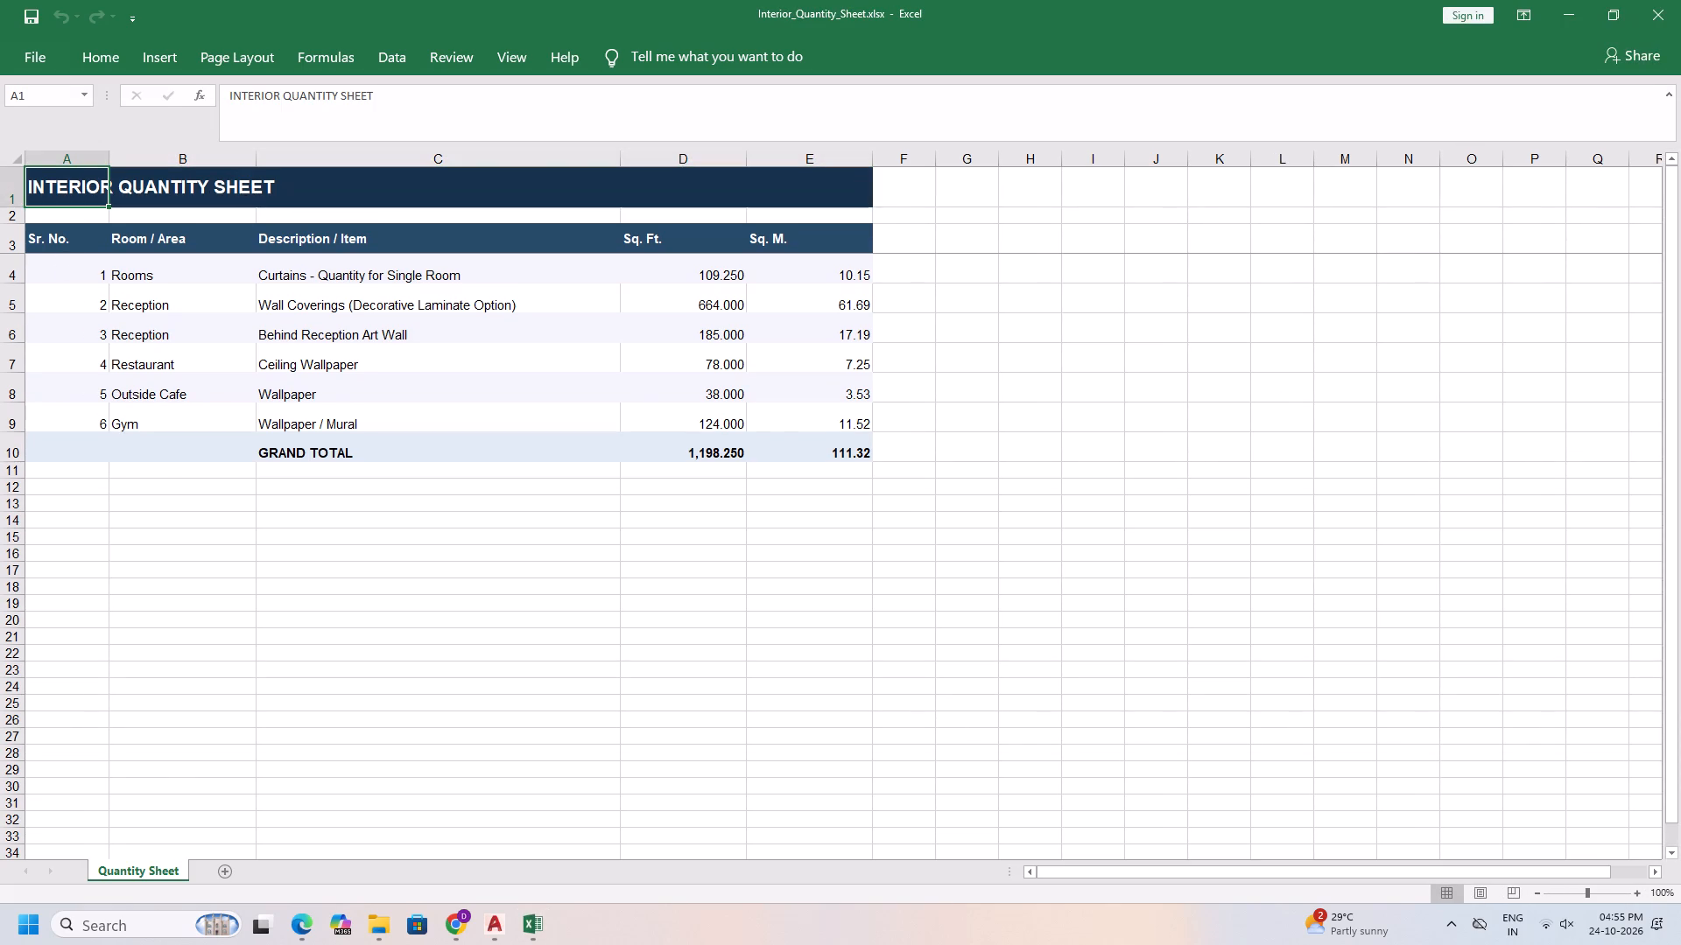
Clear and delete the GRAND TOTAL row at the bottom of the quantity sheet.
{"action": "left_click", "coordinate": [714, 449]}
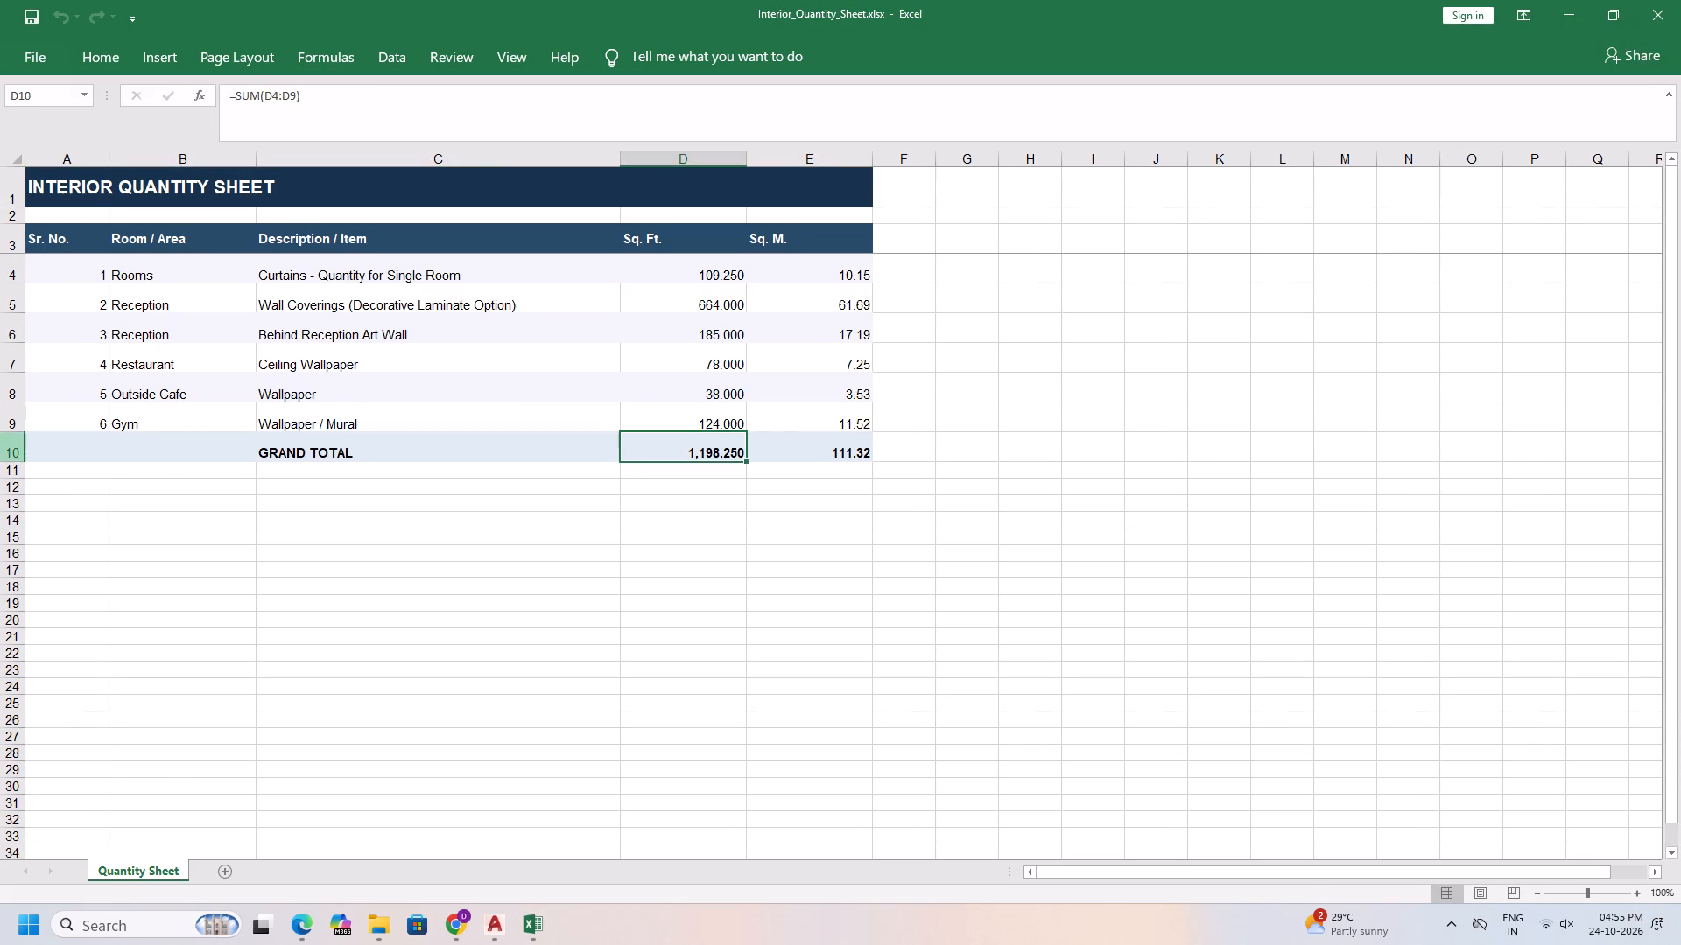
{"action": "left_click", "coordinate": [14, 451]}
{"action": "key", "text": "Delete"}
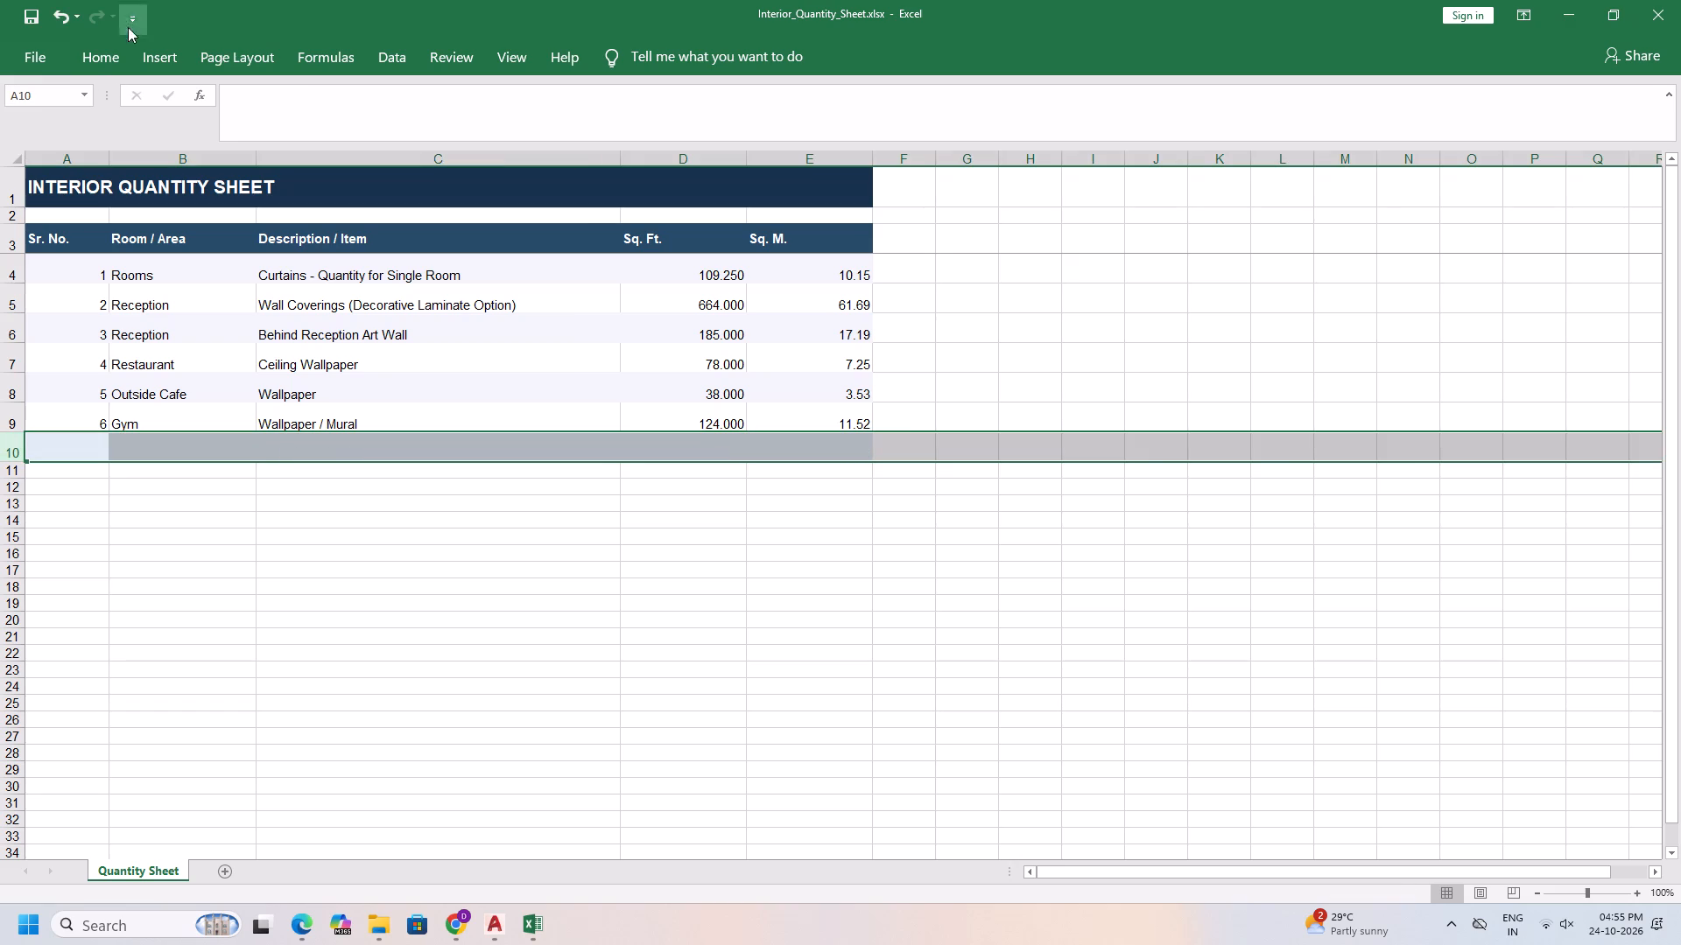
{"action": "left_click", "coordinate": [100, 69]}
{"action": "left_click", "coordinate": [1351, 148]}
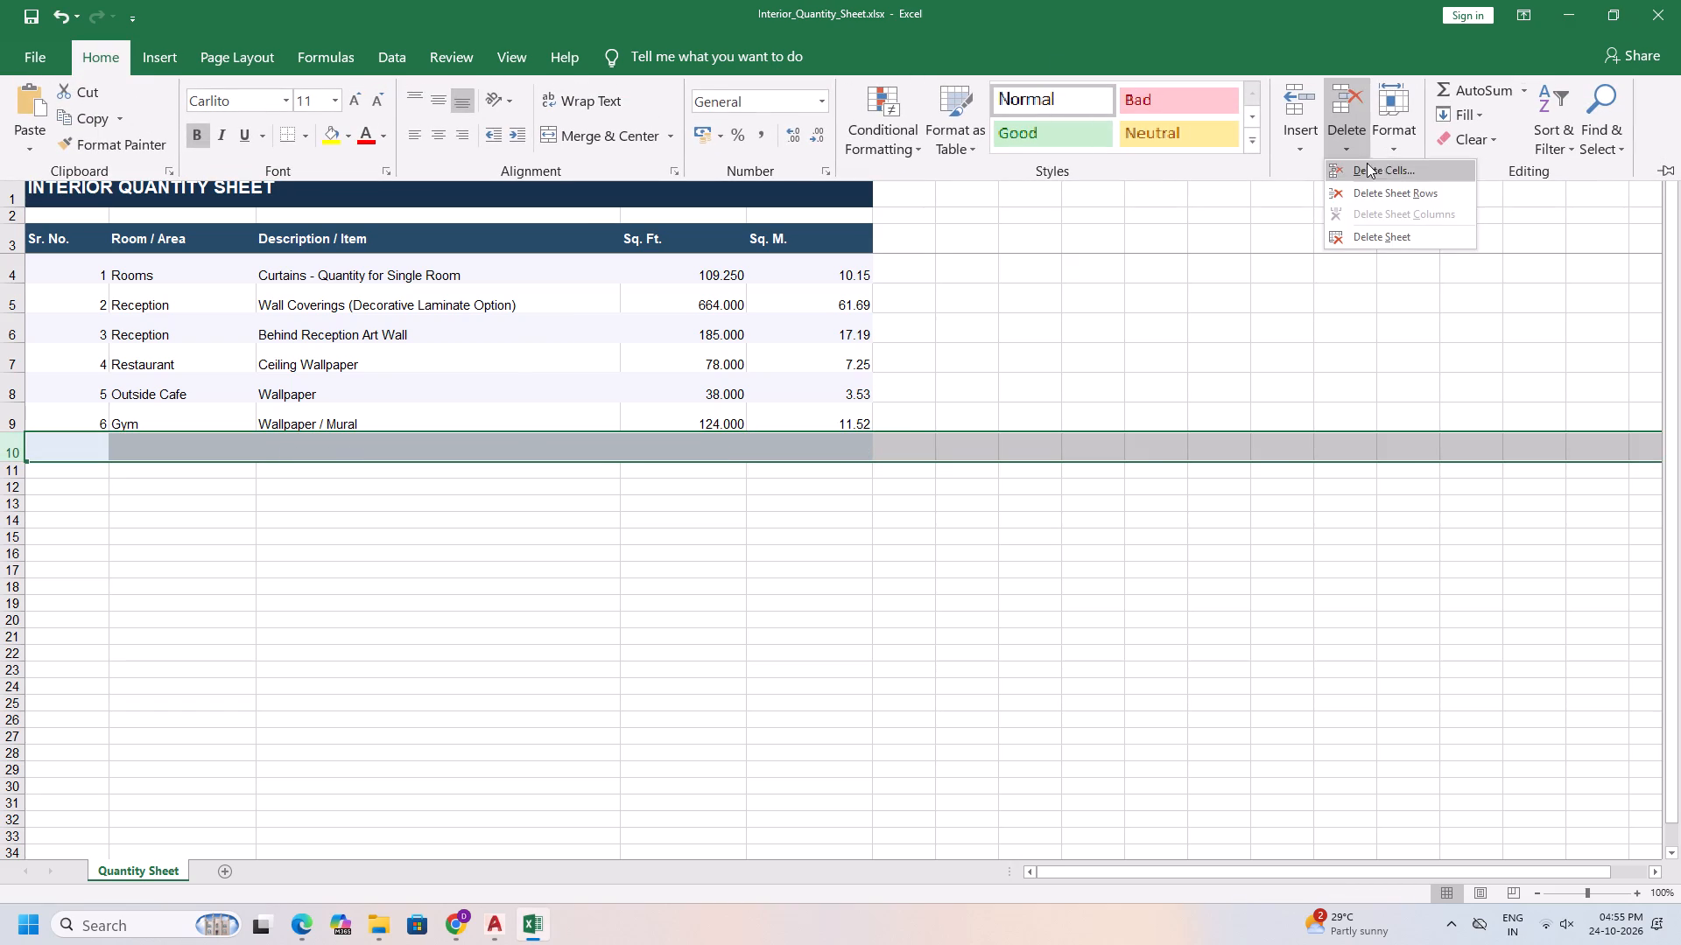
{"action": "left_click", "coordinate": [1389, 168]}
{"action": "left_click", "coordinate": [655, 578]}
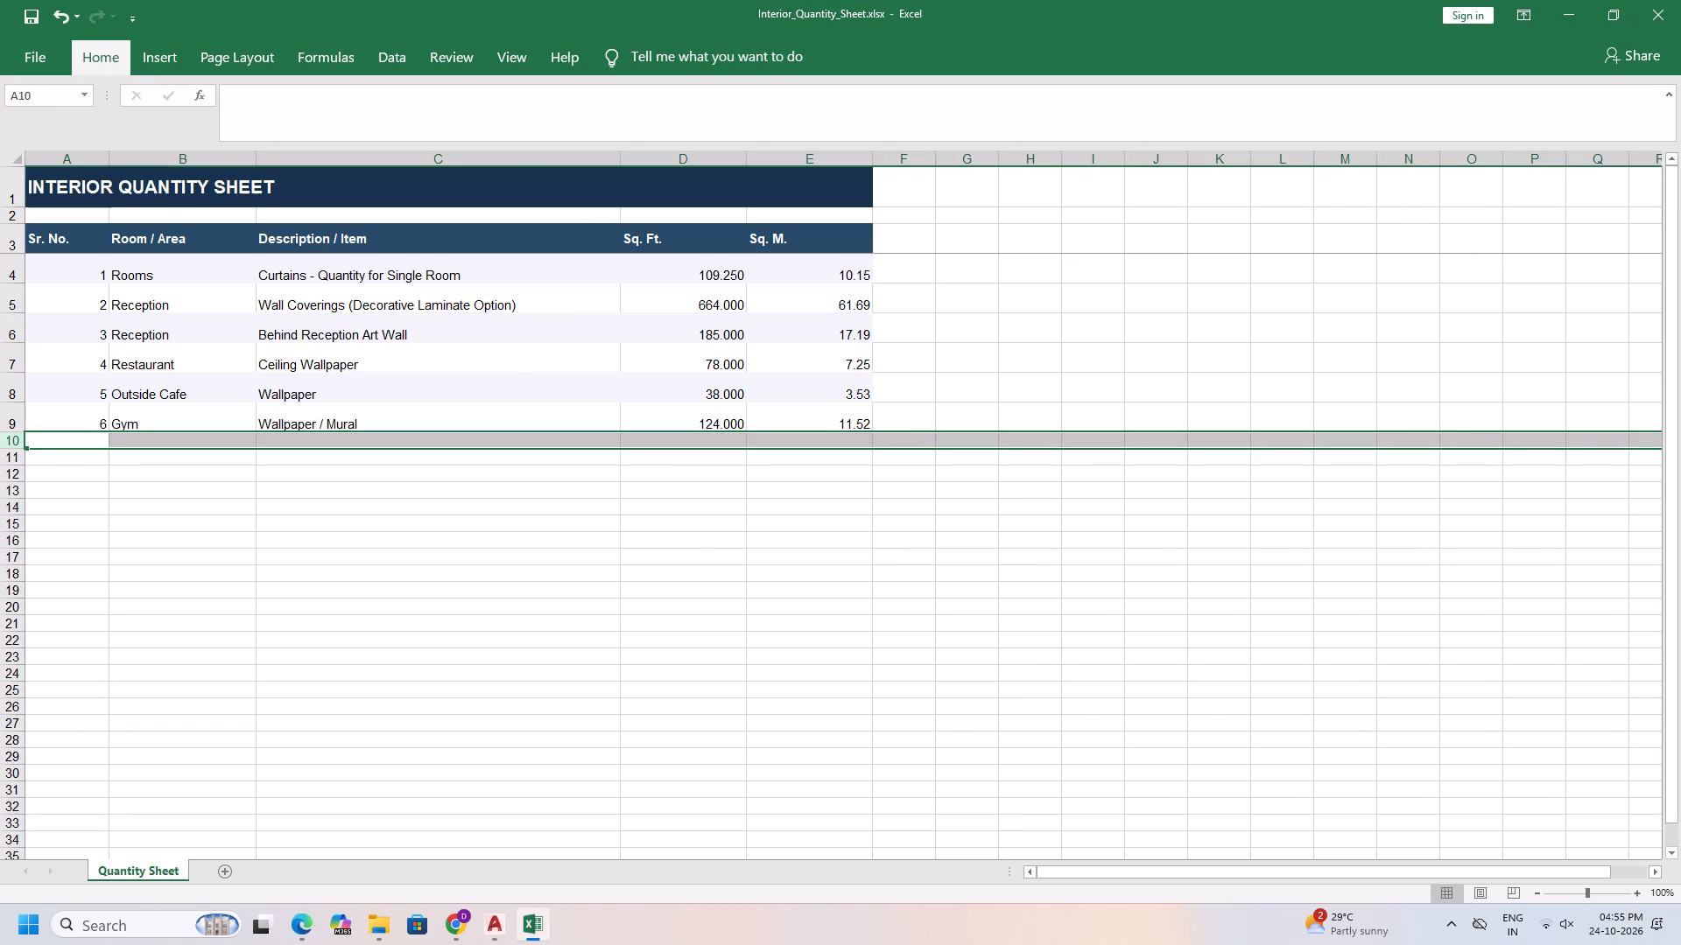
{"action": "left_click", "coordinate": [1295, 508]}
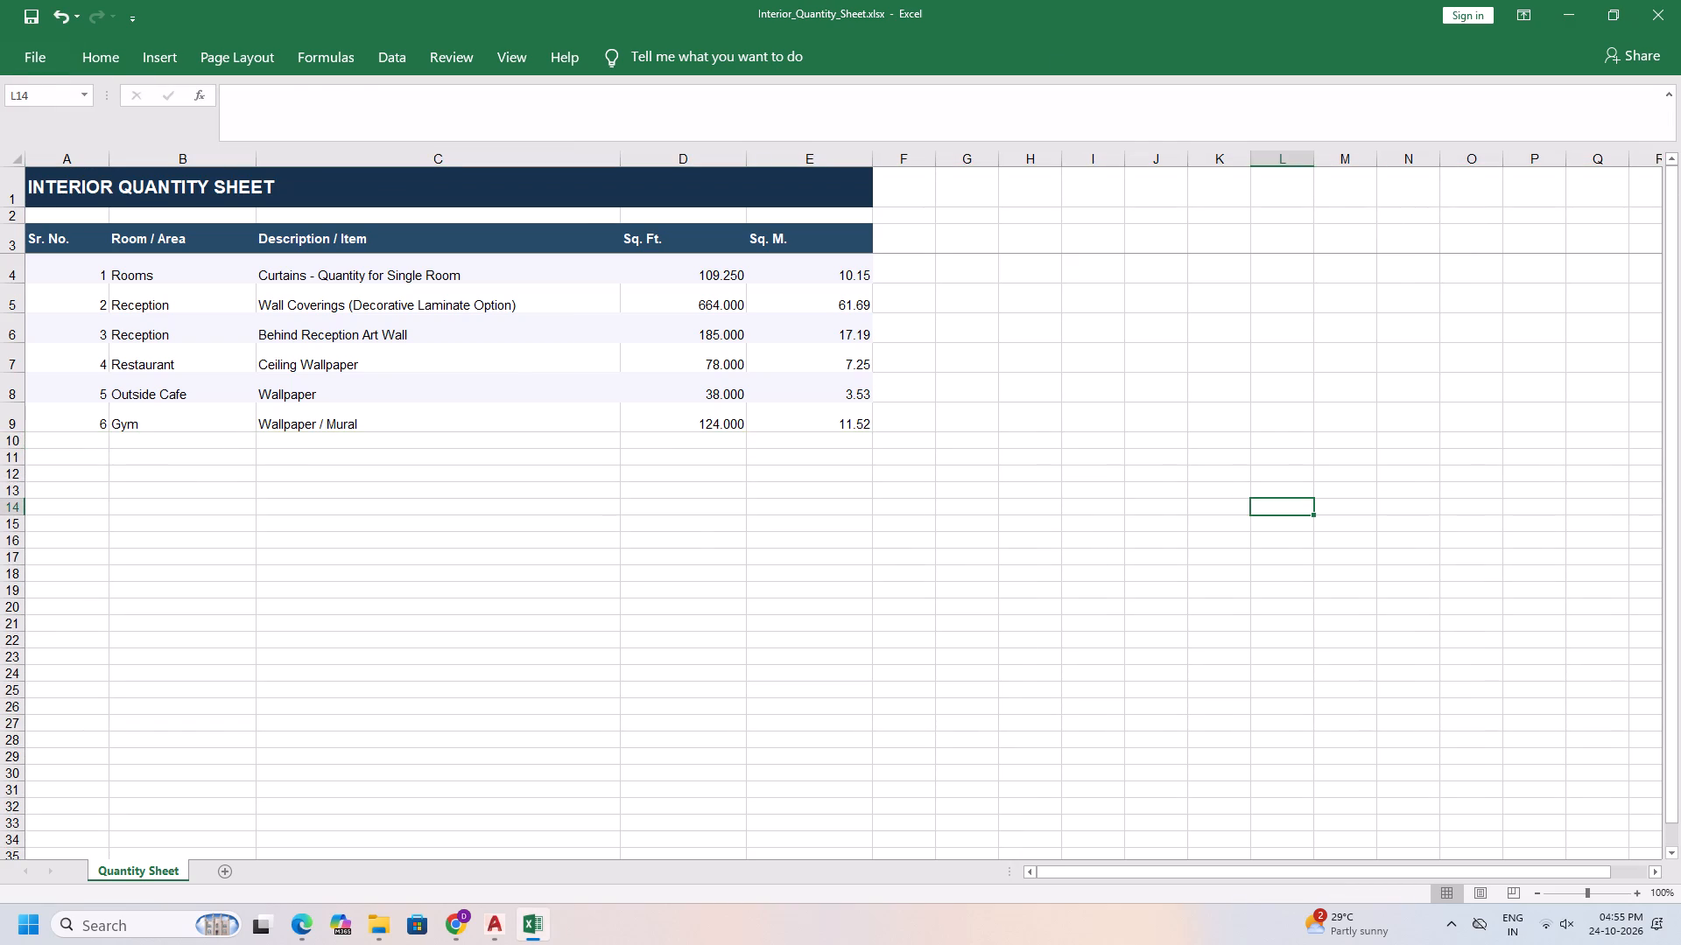
Apply the Output cell style to the whole quantity table, from the title row through the Gym row.
{"action": "left_click", "coordinate": [79, 194]}
{"action": "key", "text": "ctrl+shift+Down"}
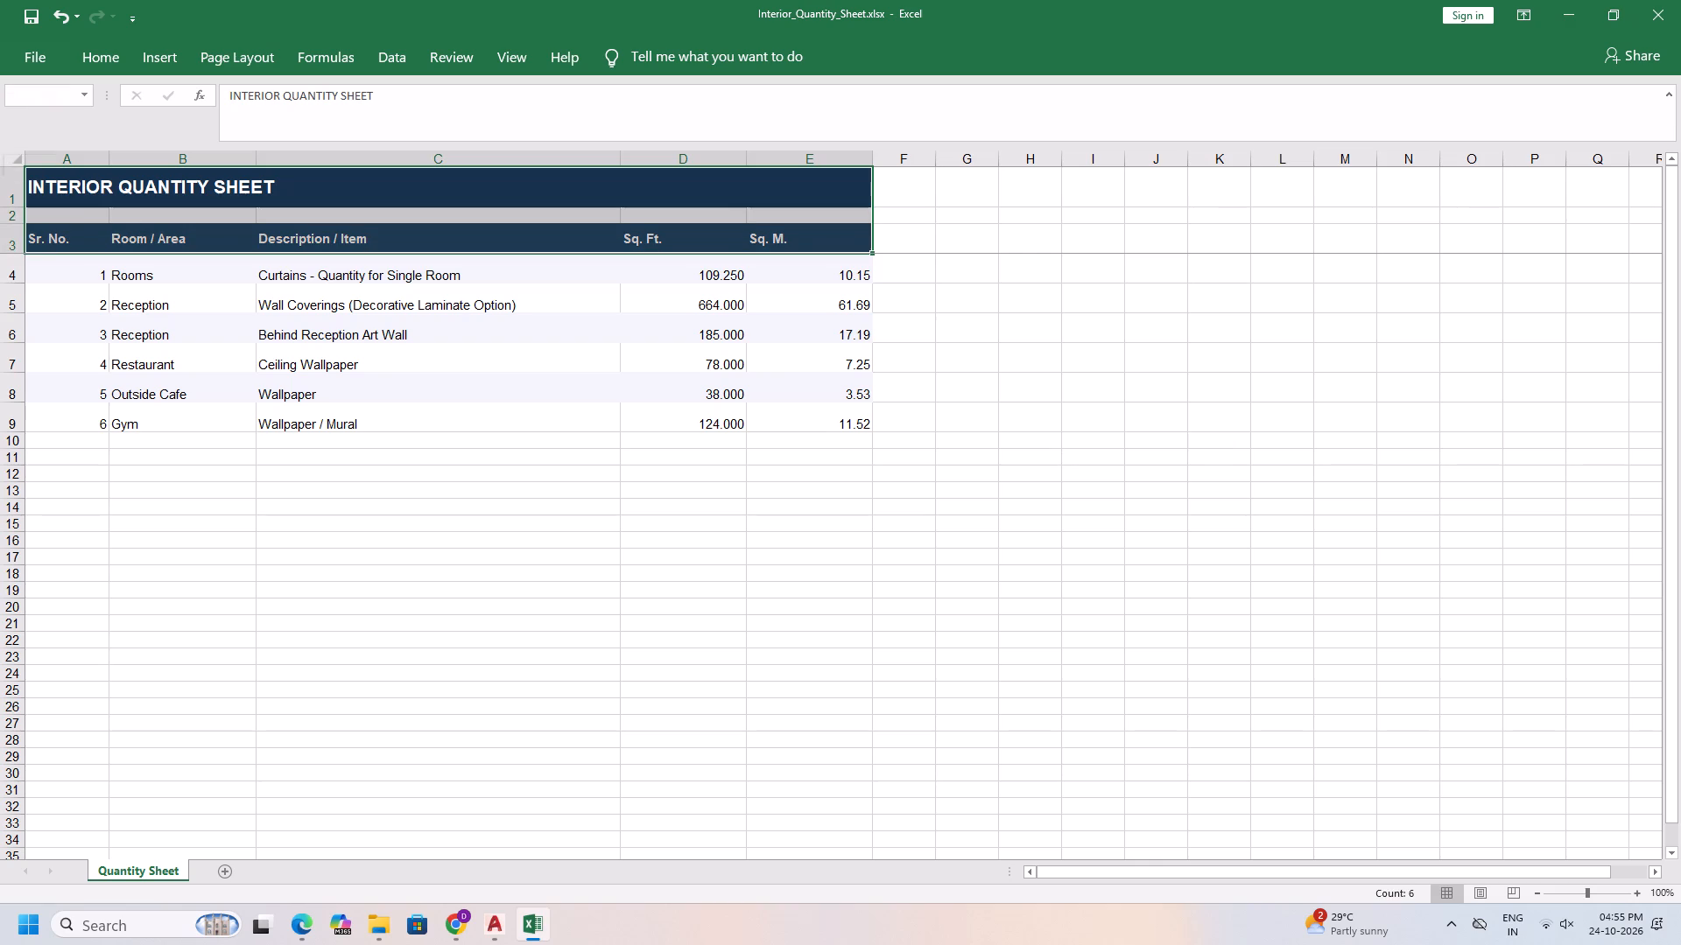
{"action": "key", "text": "ctrl+shift+Down"}
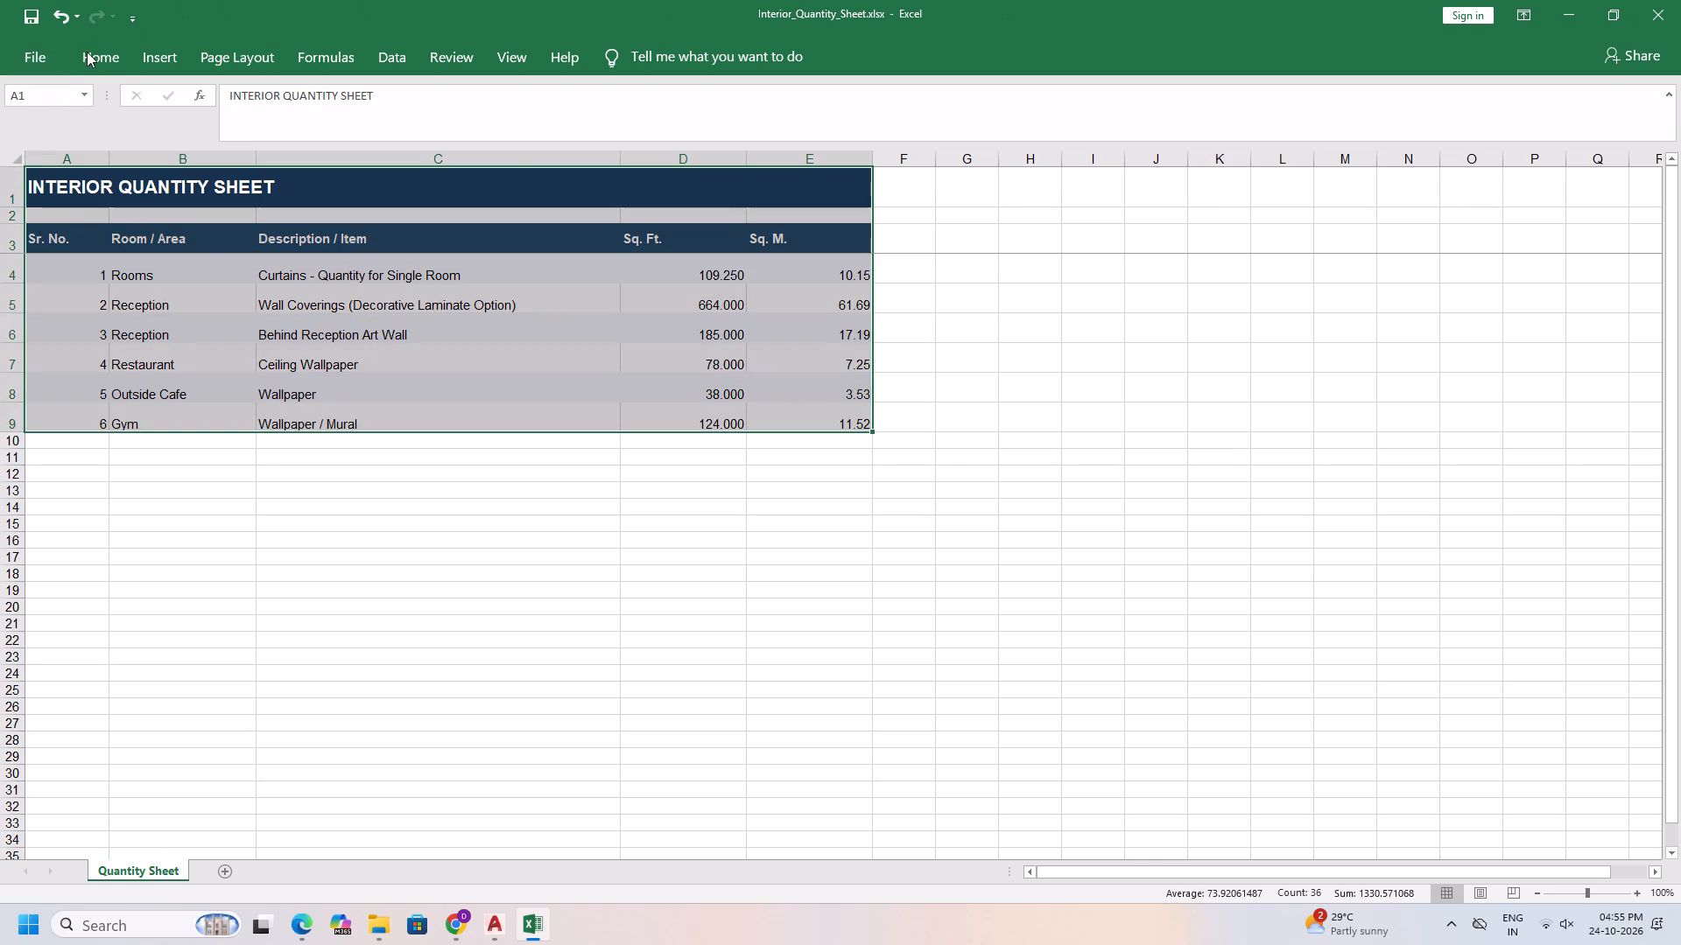
{"action": "left_click", "coordinate": [87, 52]}
{"action": "left_click", "coordinate": [1256, 134]}
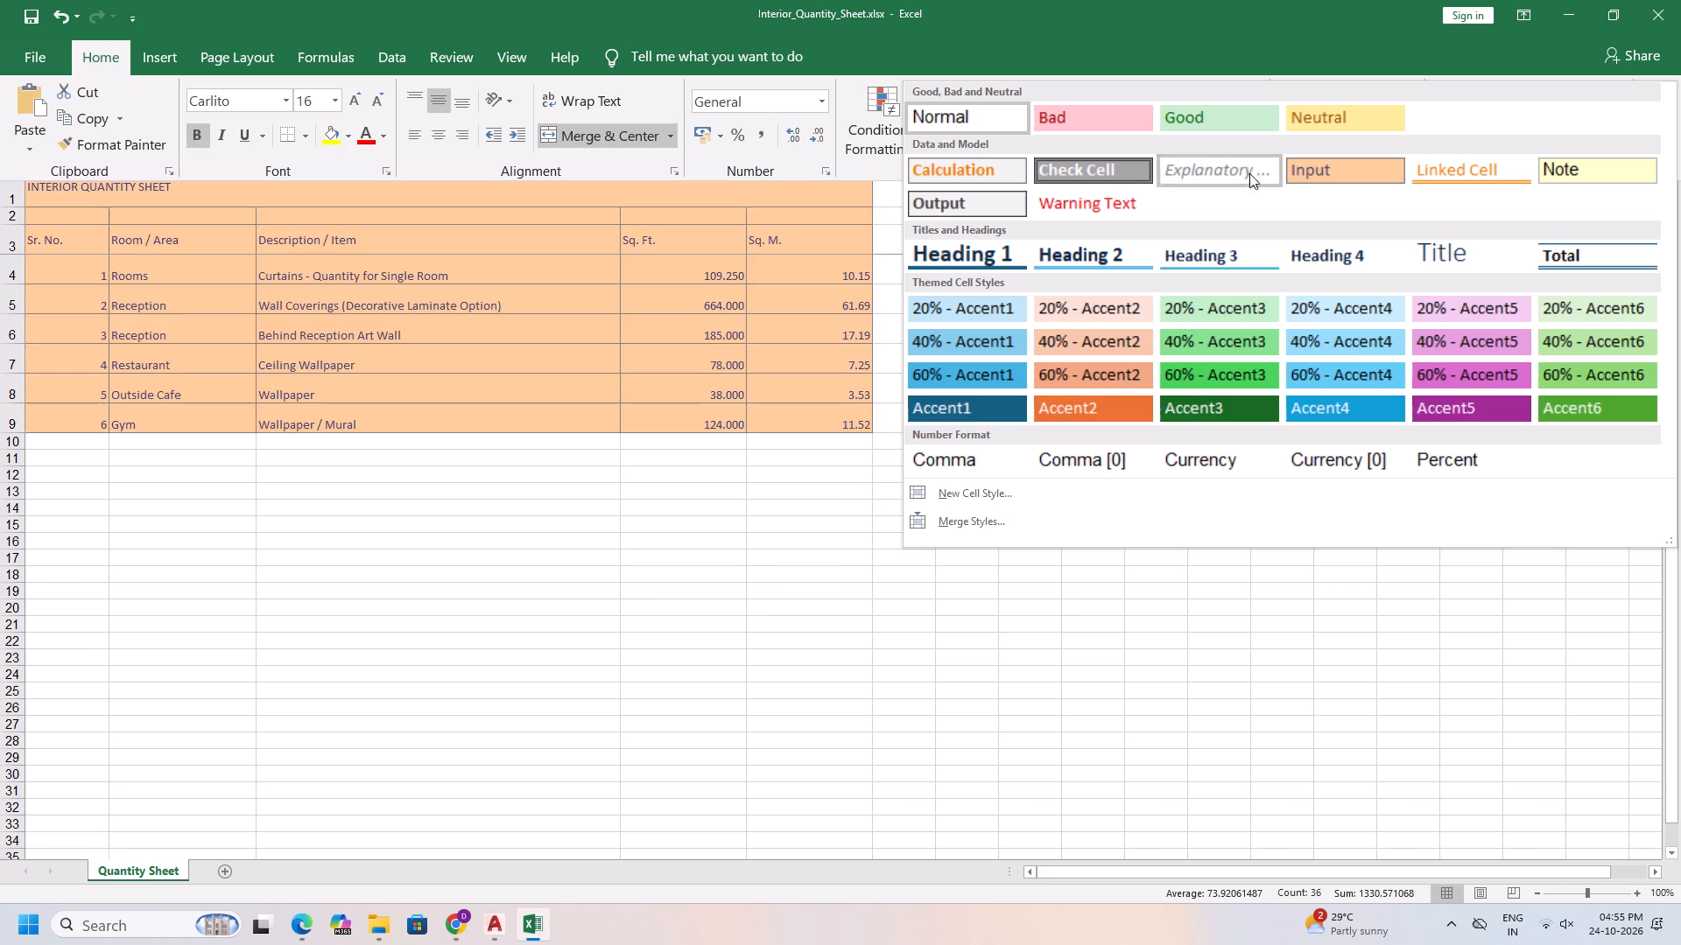
{"action": "left_click", "coordinate": [986, 201]}
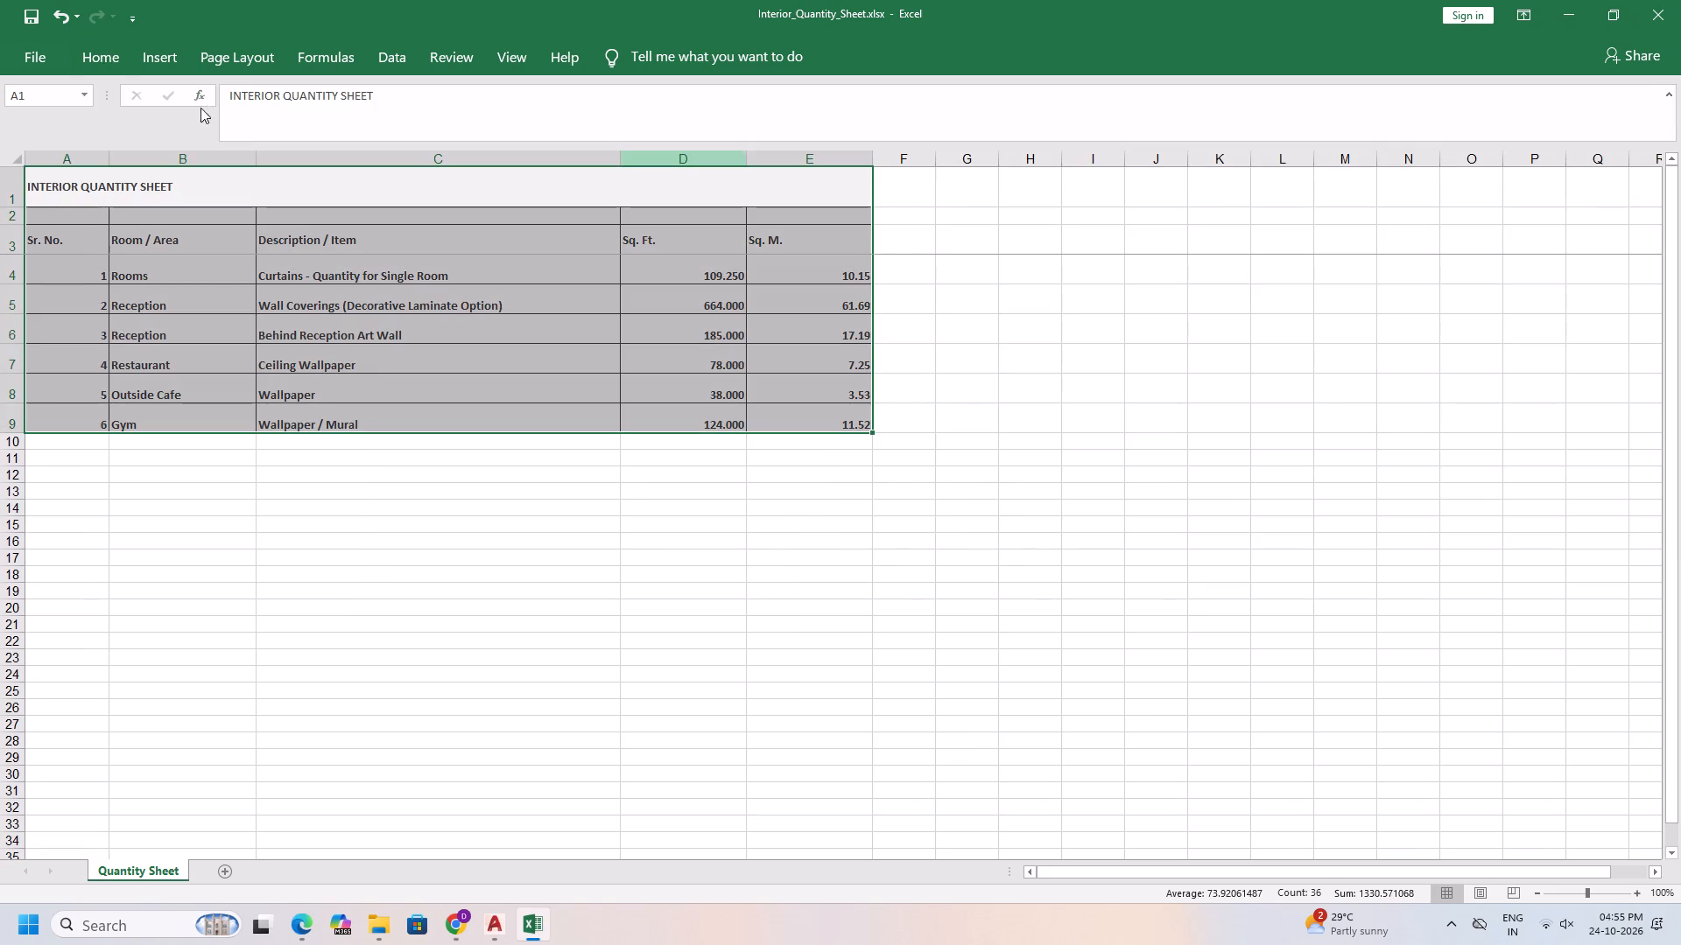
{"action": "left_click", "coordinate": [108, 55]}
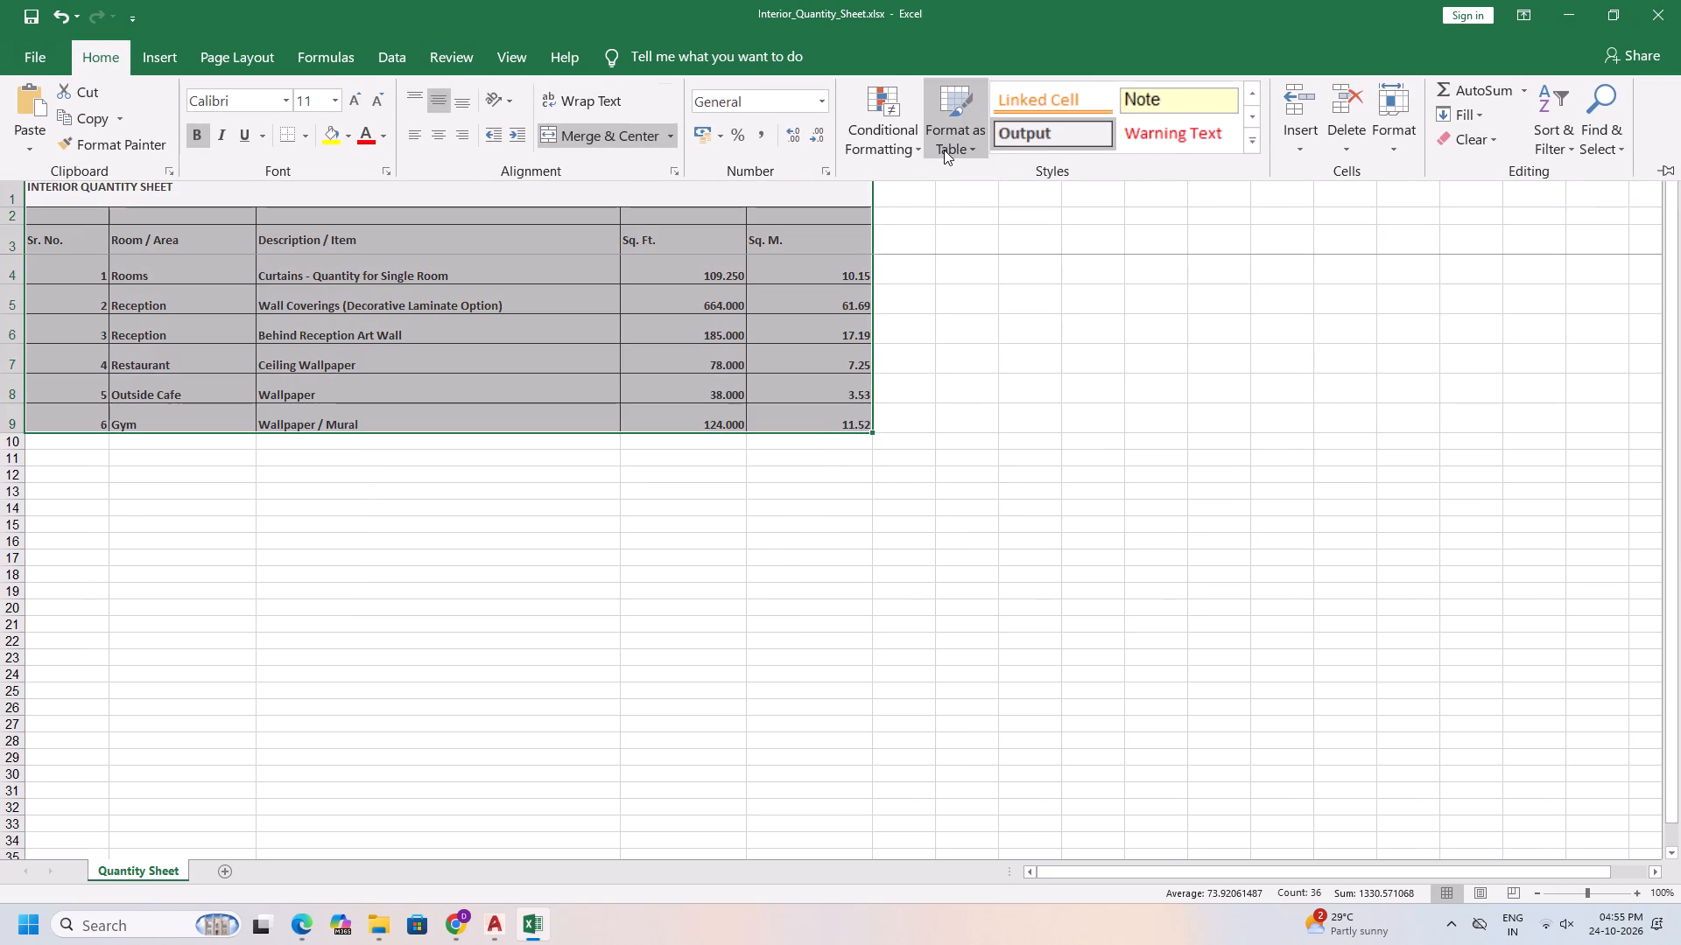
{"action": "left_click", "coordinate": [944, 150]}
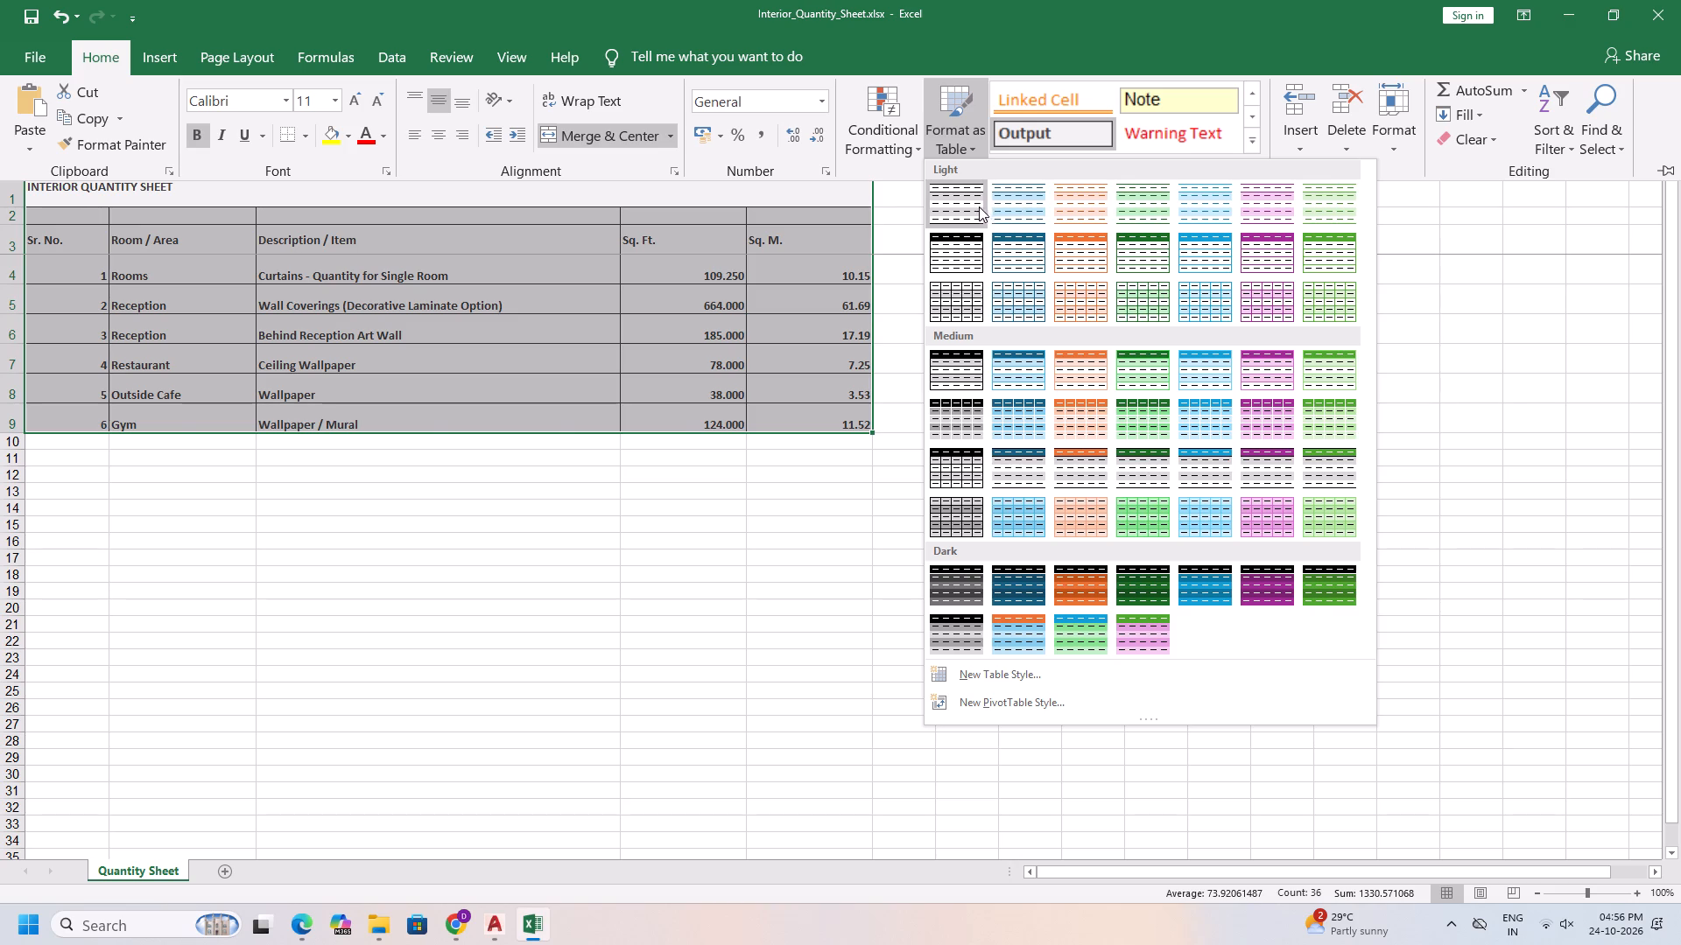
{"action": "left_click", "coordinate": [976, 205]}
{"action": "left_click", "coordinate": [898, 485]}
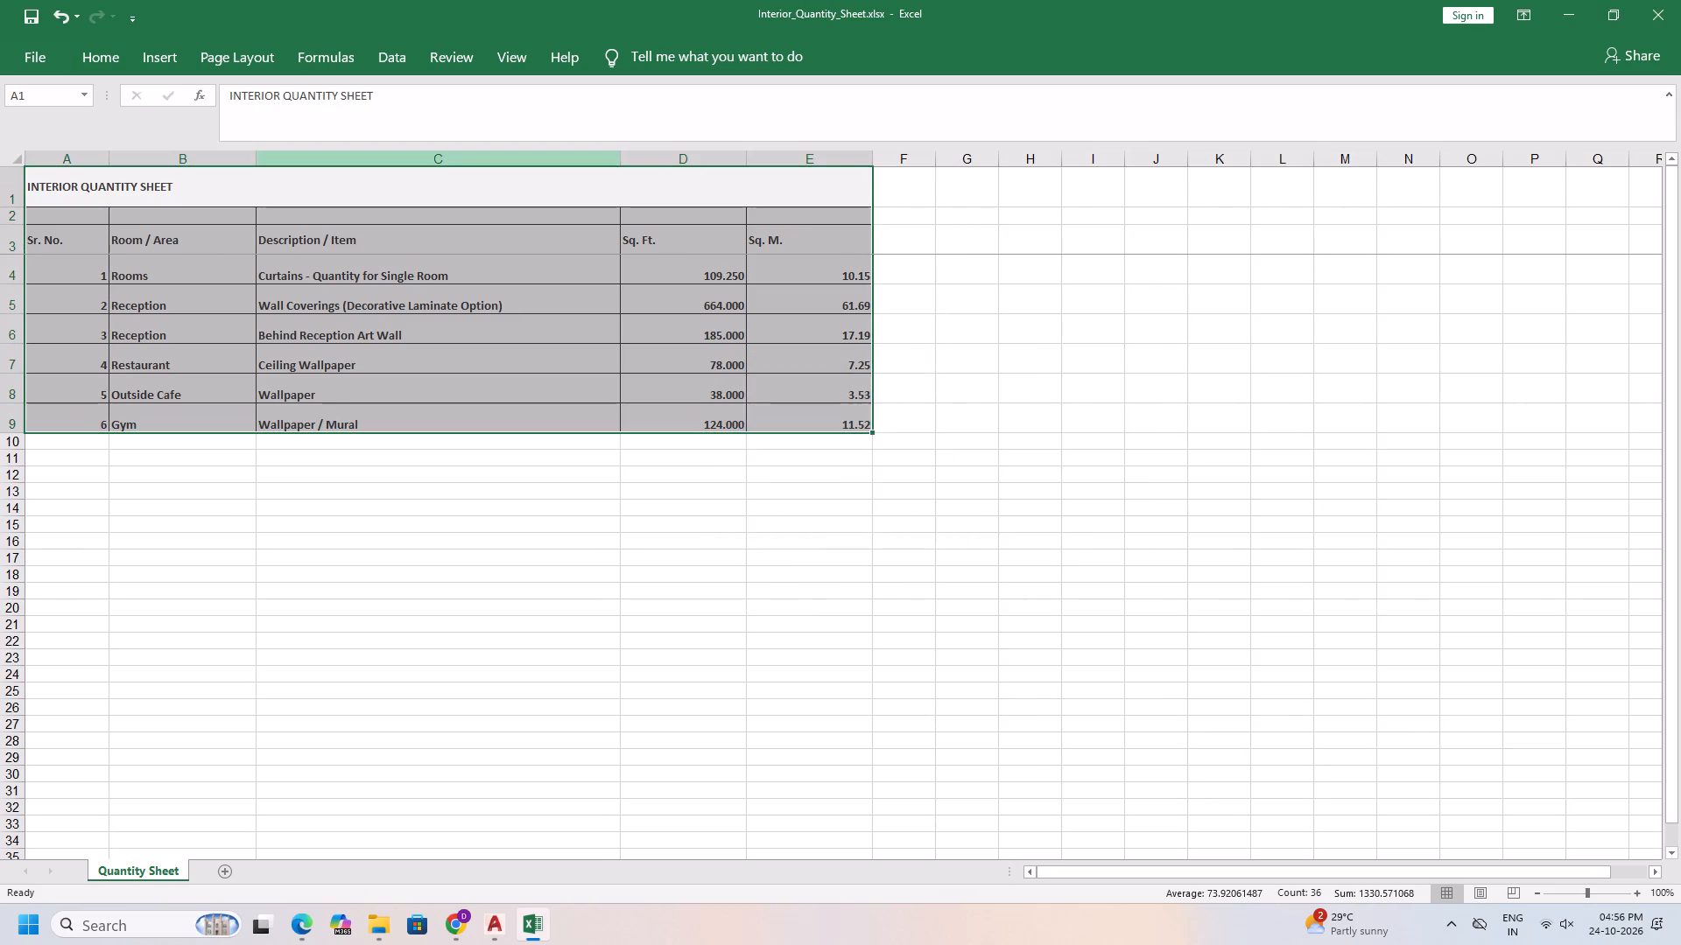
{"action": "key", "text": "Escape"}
Delete the empty row between the INTERIOR QUANTITY SHEET title and the column headings.
{"action": "left_click", "coordinate": [871, 283]}
{"action": "left_click", "coordinate": [265, 207]}
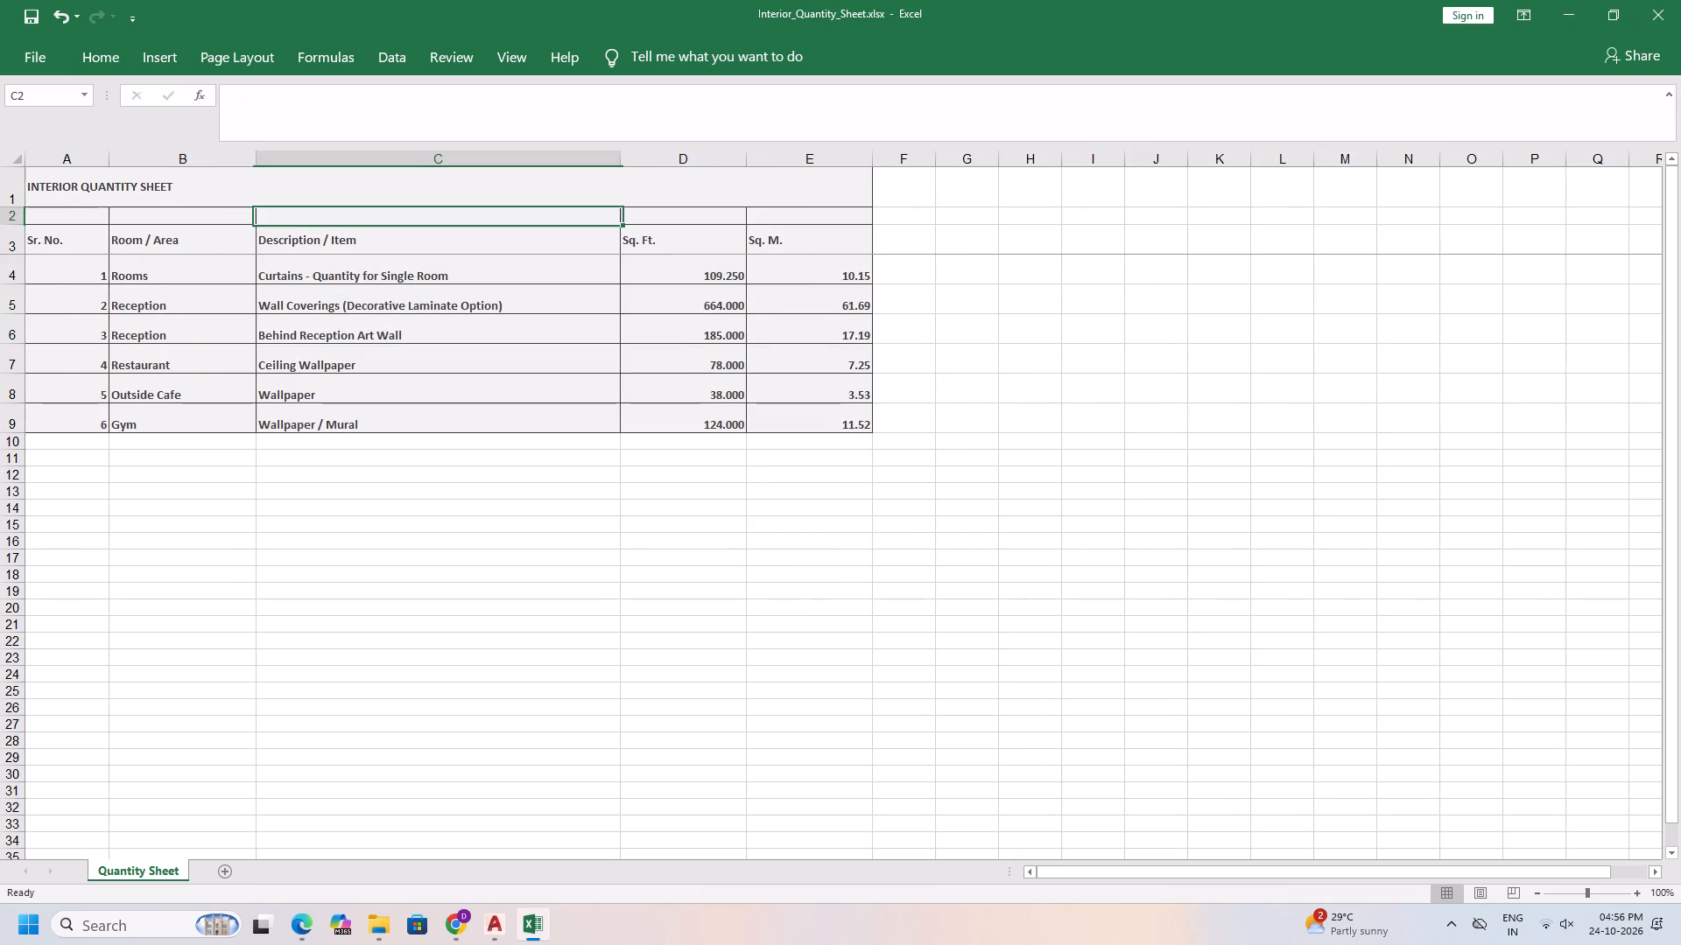
{"action": "left_click", "coordinate": [97, 206]}
{"action": "left_click", "coordinate": [91, 212]}
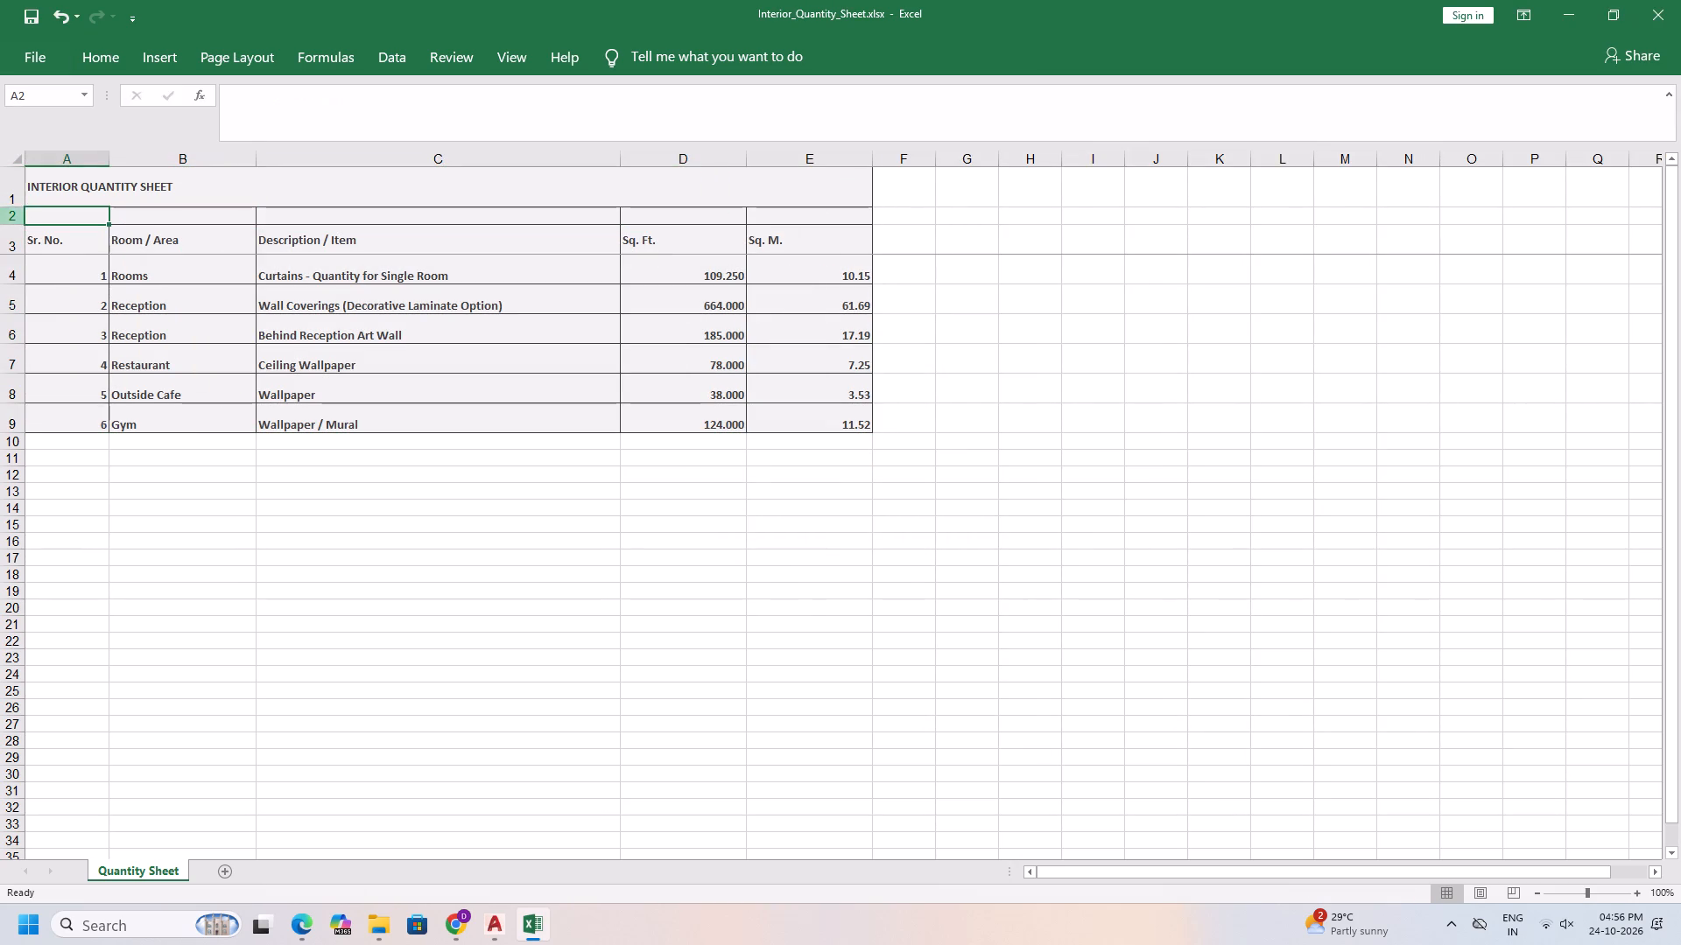
{"action": "left_click", "coordinate": [9, 222]}
{"action": "left_click", "coordinate": [9, 219]}
{"action": "left_click", "coordinate": [1149, 360]}
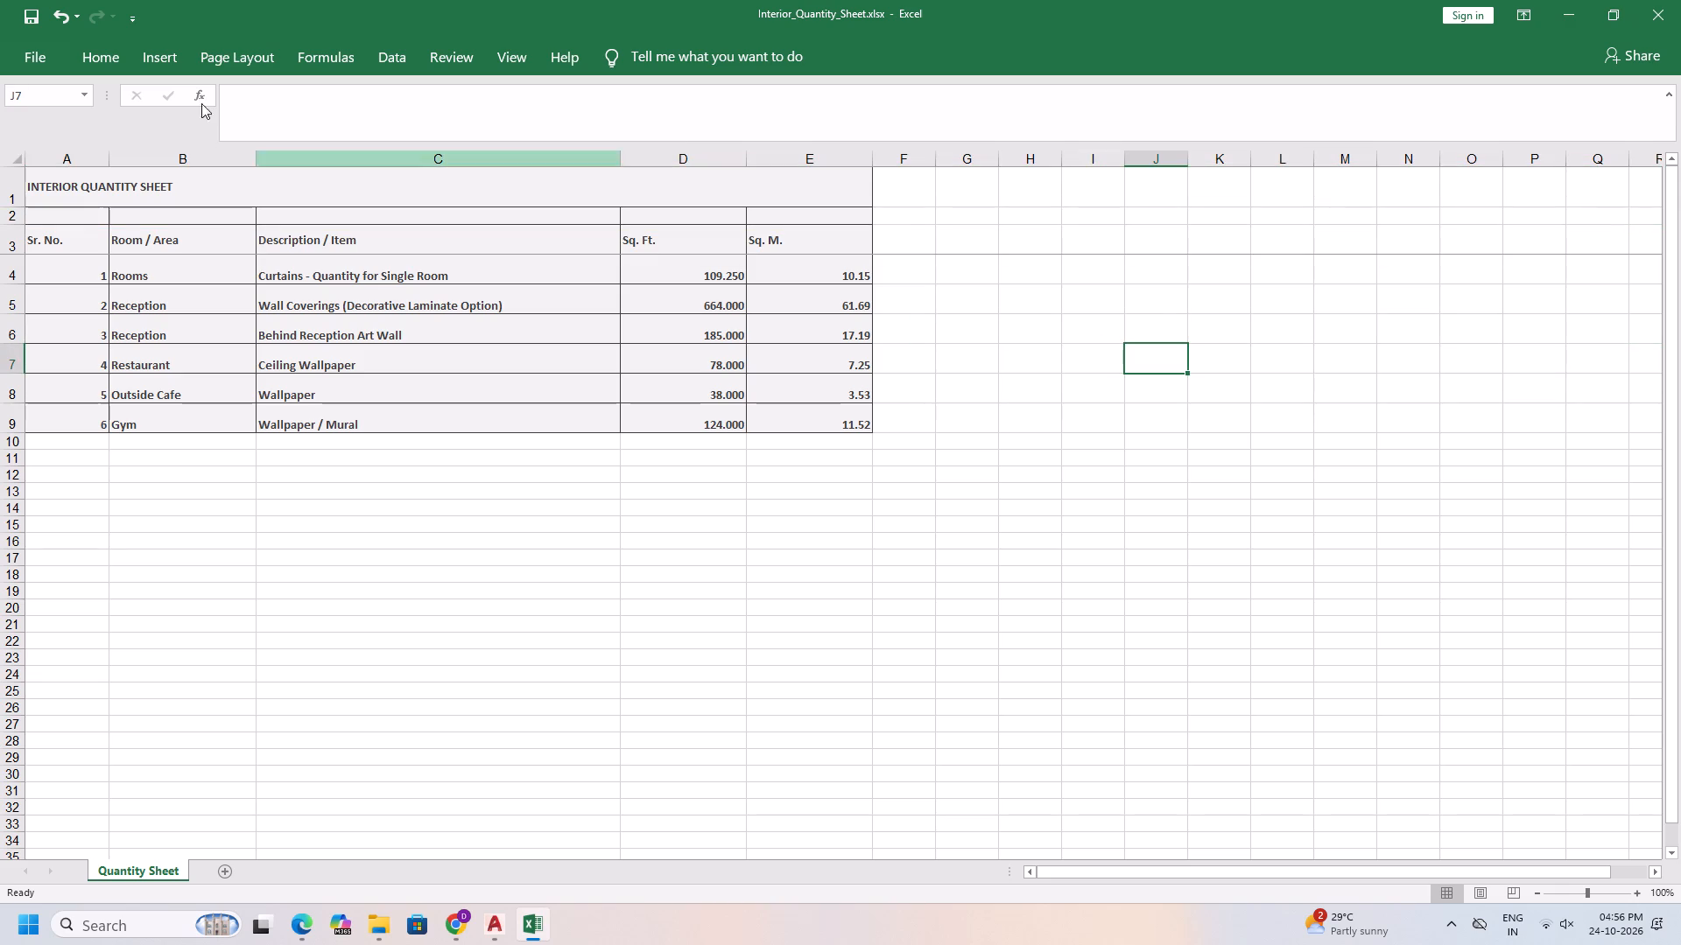
{"action": "left_click", "coordinate": [42, 213]}
{"action": "left_click", "coordinate": [18, 213]}
{"action": "left_click", "coordinate": [88, 46]}
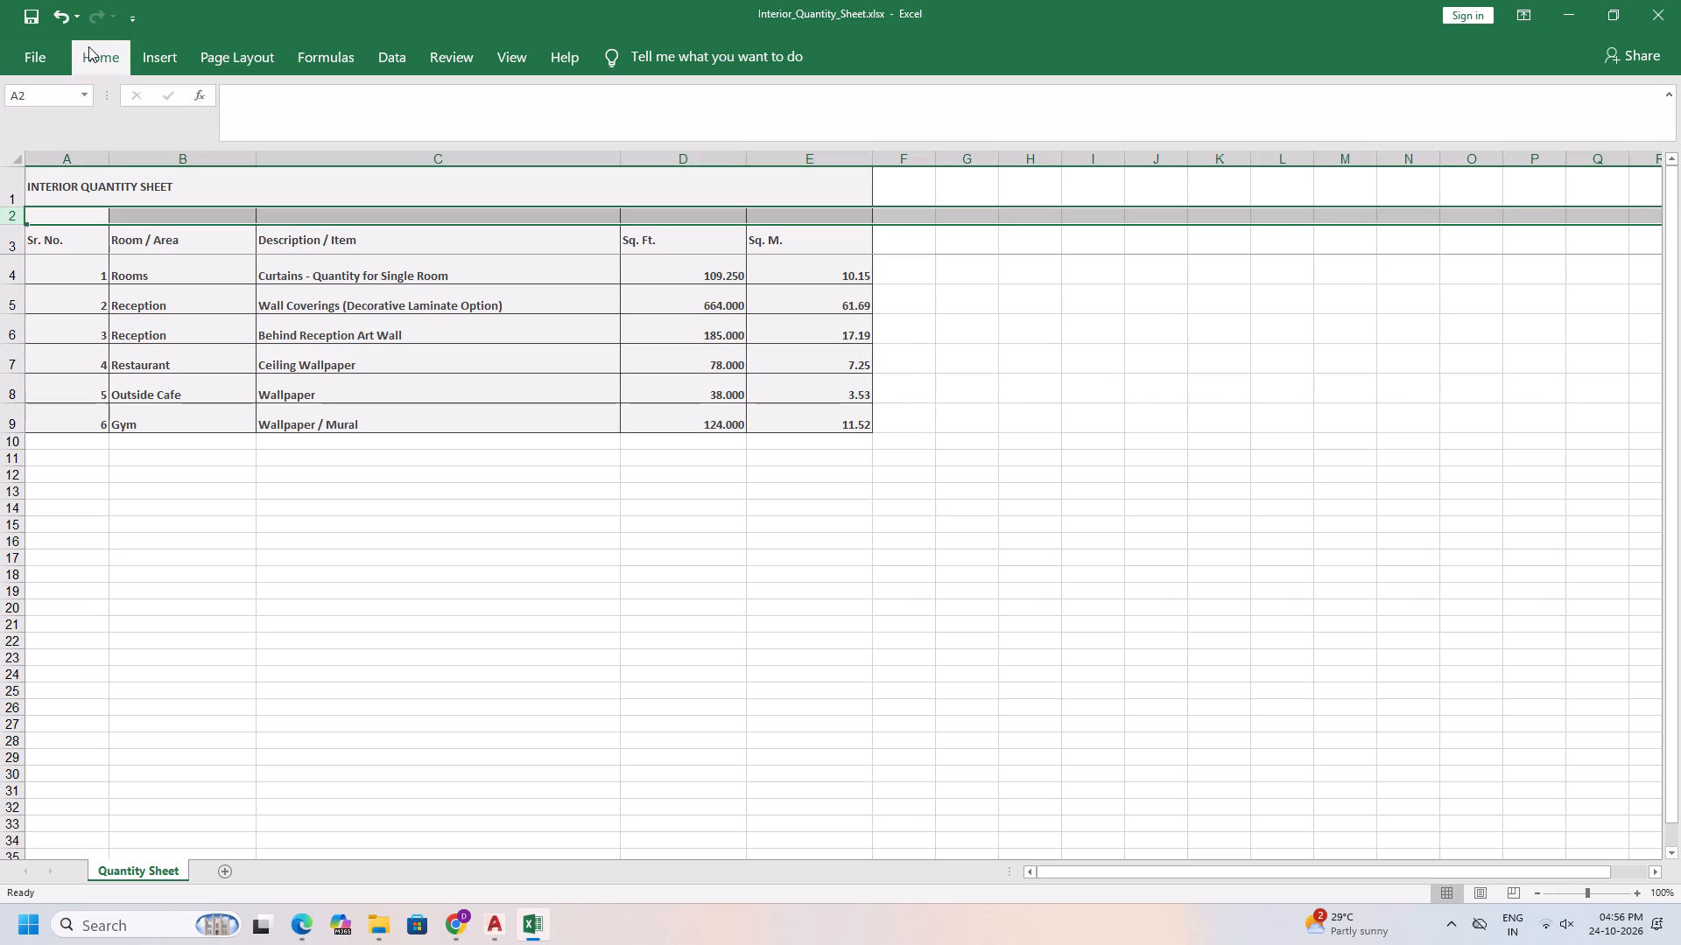
{"action": "left_click", "coordinate": [1342, 148]}
{"action": "left_click", "coordinate": [1358, 165]}
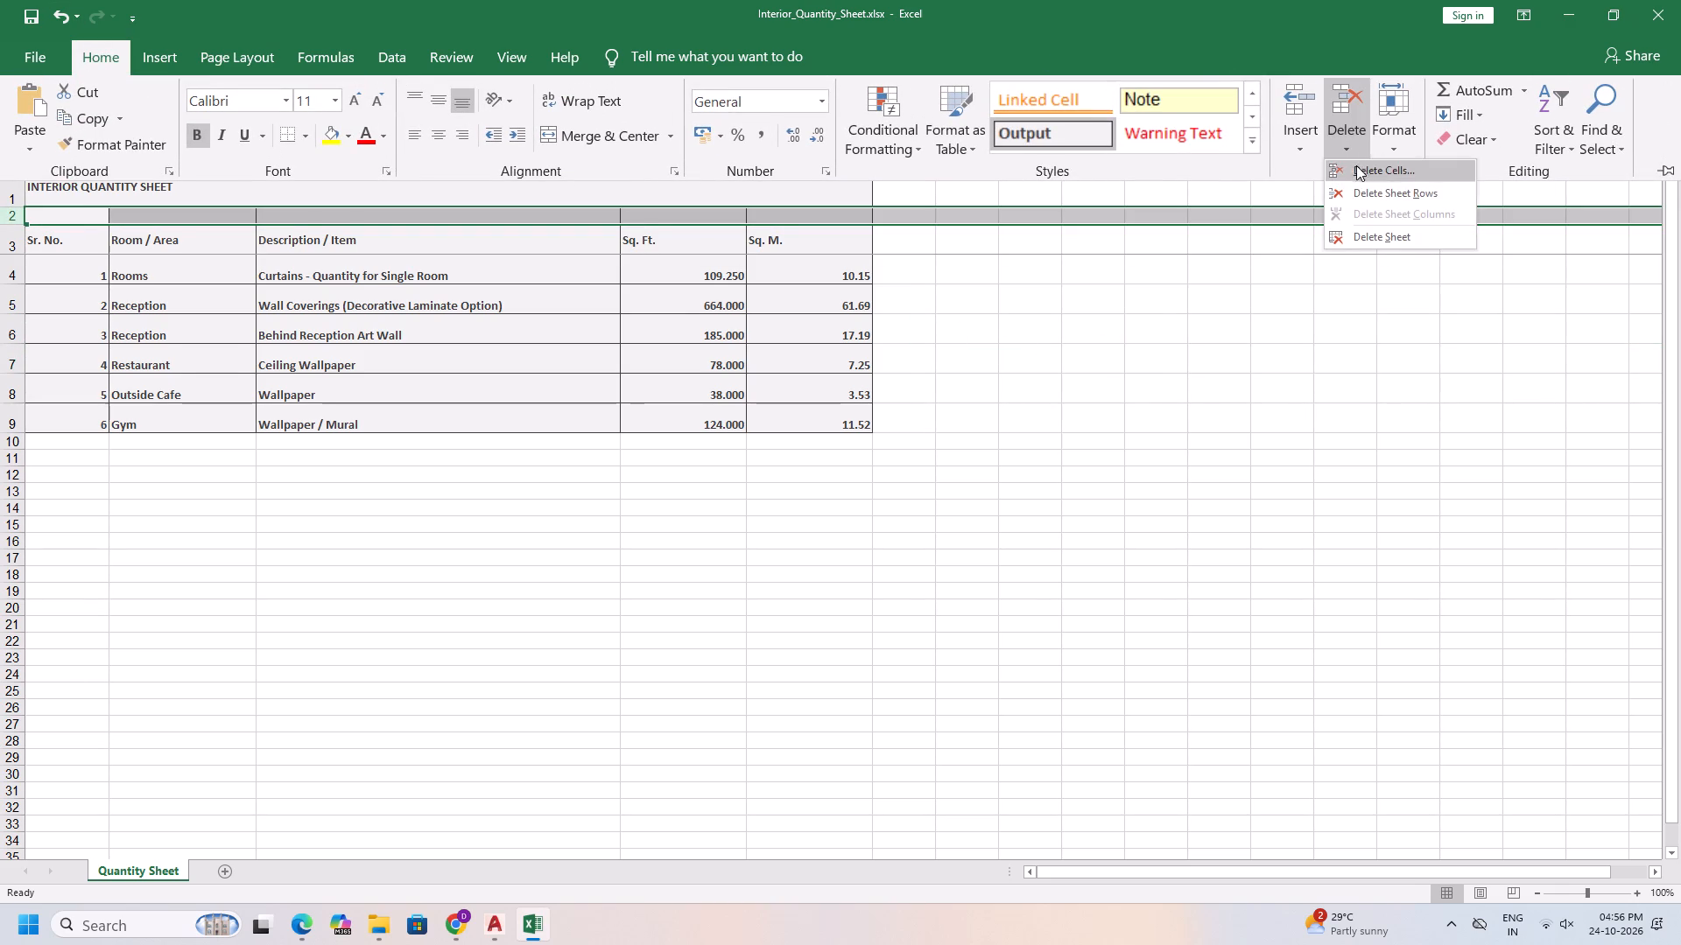
{"action": "left_click", "coordinate": [261, 516]}
{"action": "left_click", "coordinate": [1105, 391]}
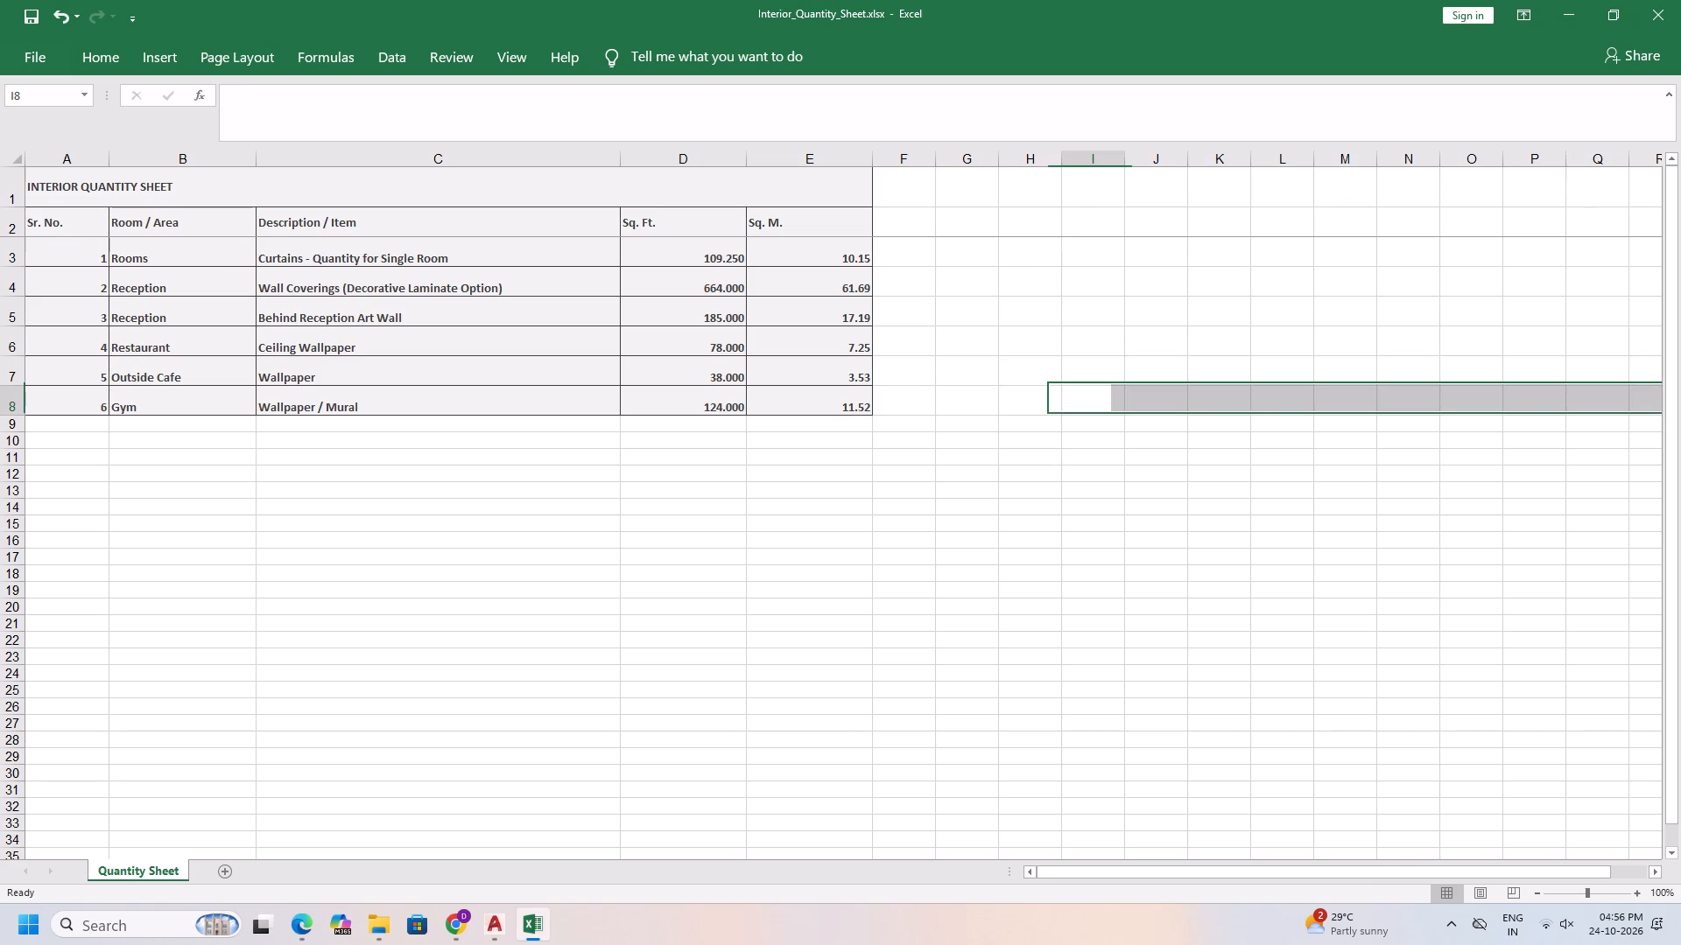
Top-align the whole quantity table, title included, and set its font size to 12.
{"action": "left_click", "coordinate": [60, 178]}
{"action": "key", "text": "ctrl+shift+Down"}
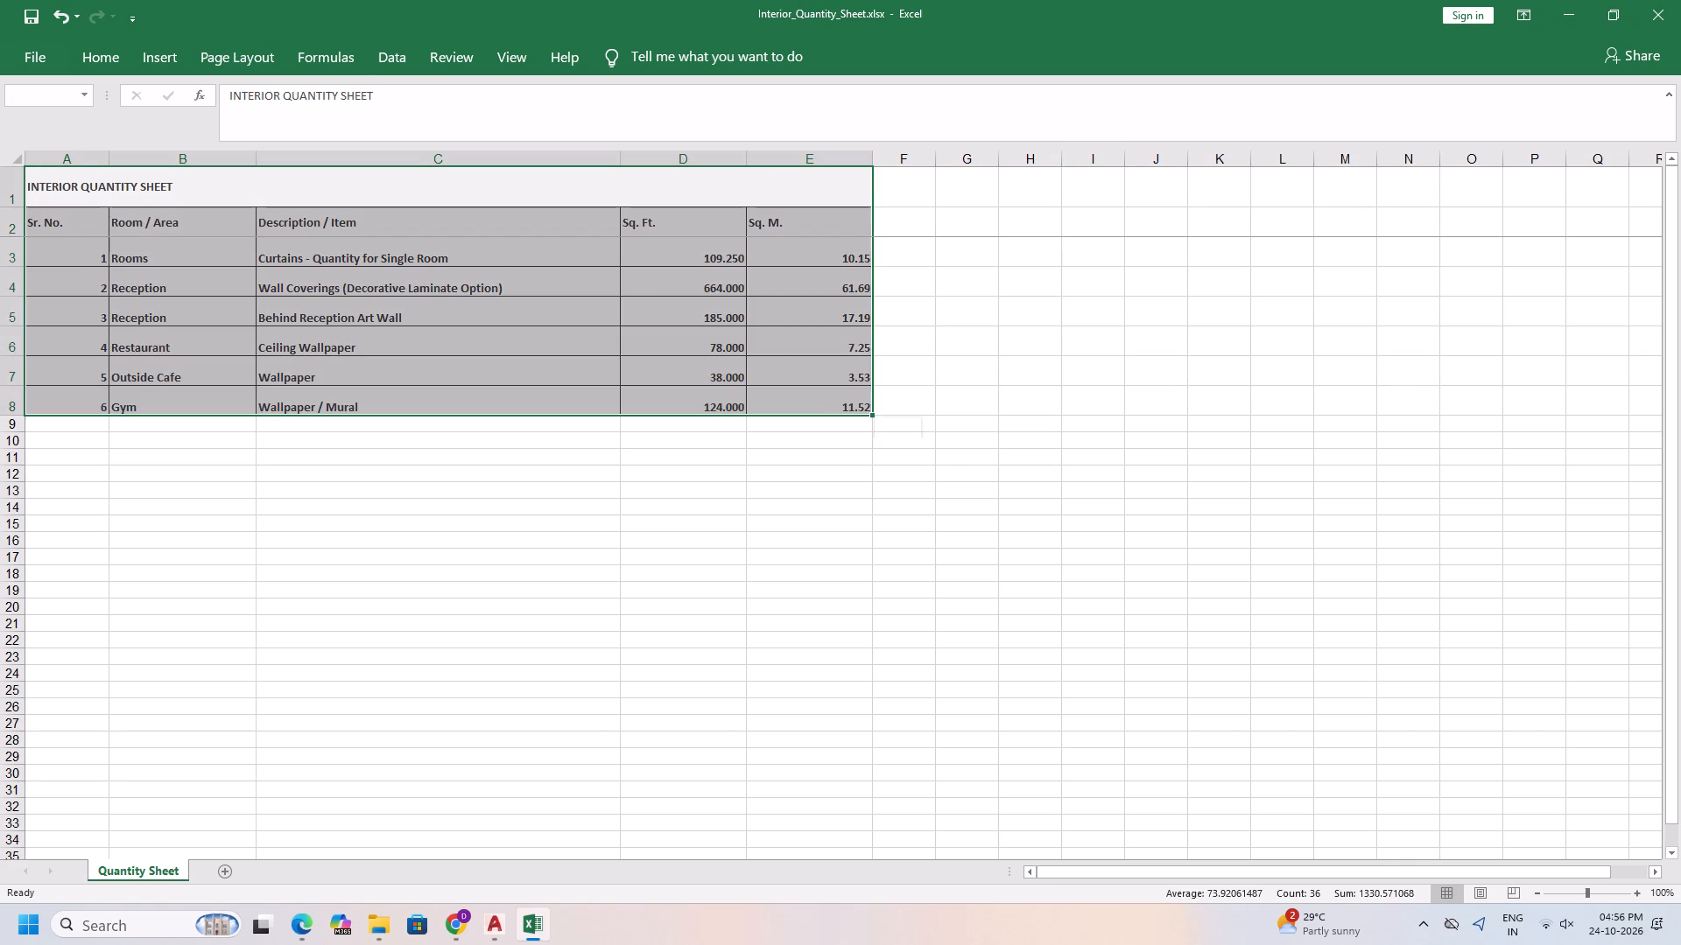
{"action": "left_click", "coordinate": [85, 58]}
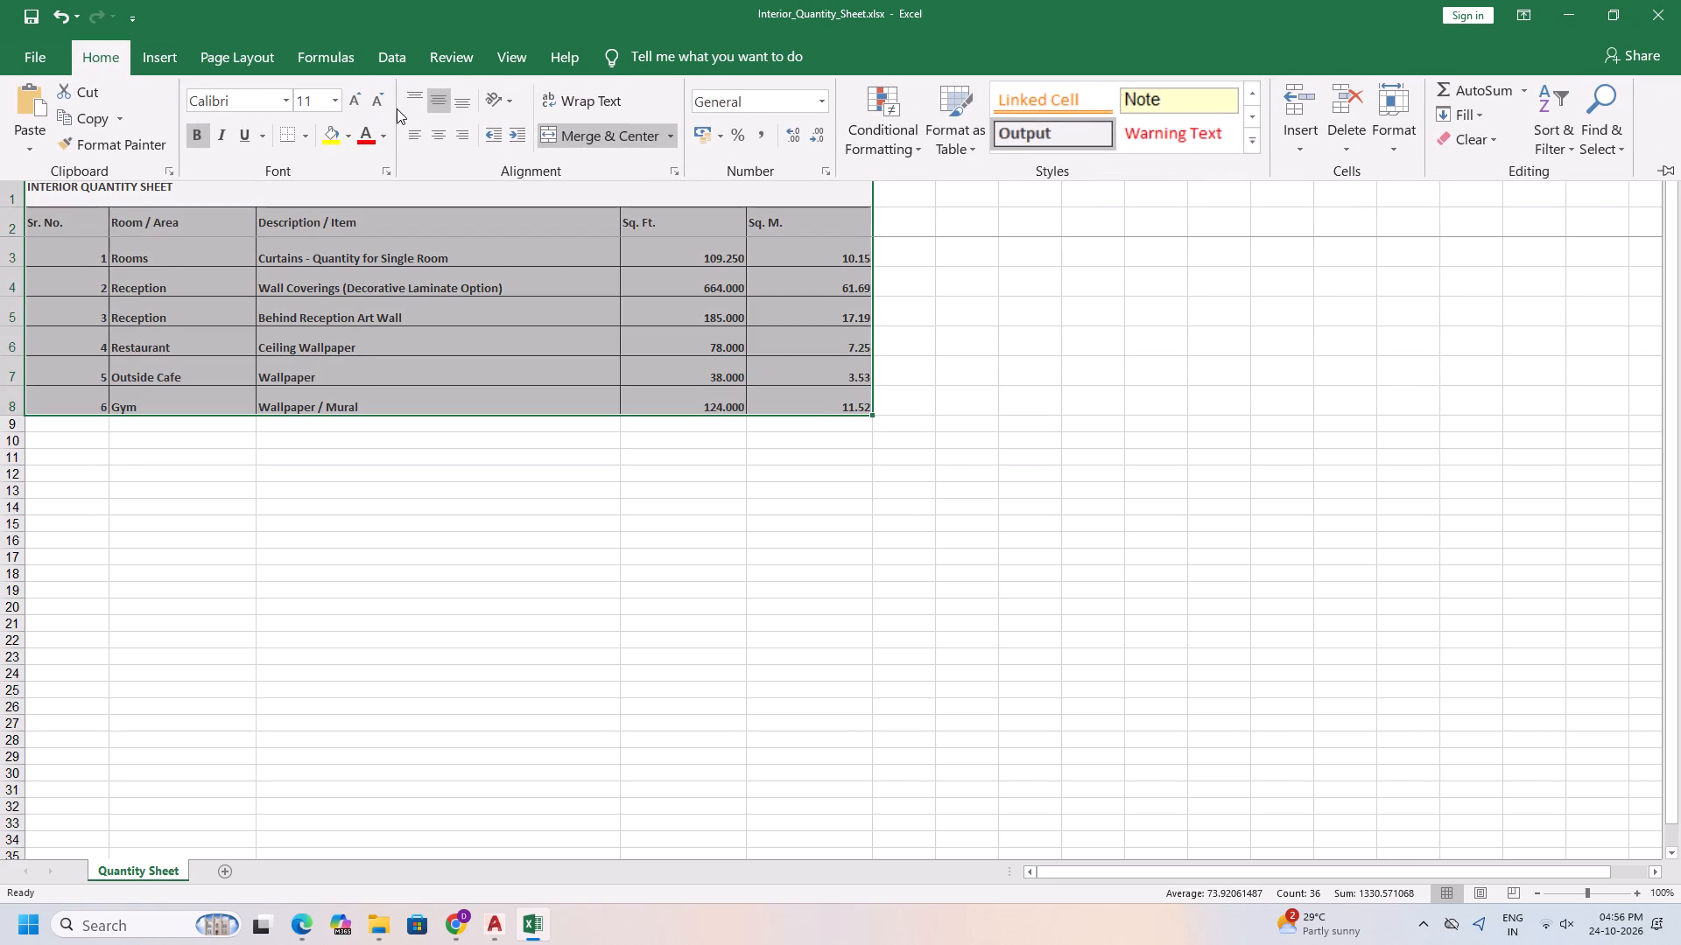
{"action": "left_click", "coordinate": [406, 98]}
{"action": "left_click", "coordinate": [333, 101]}
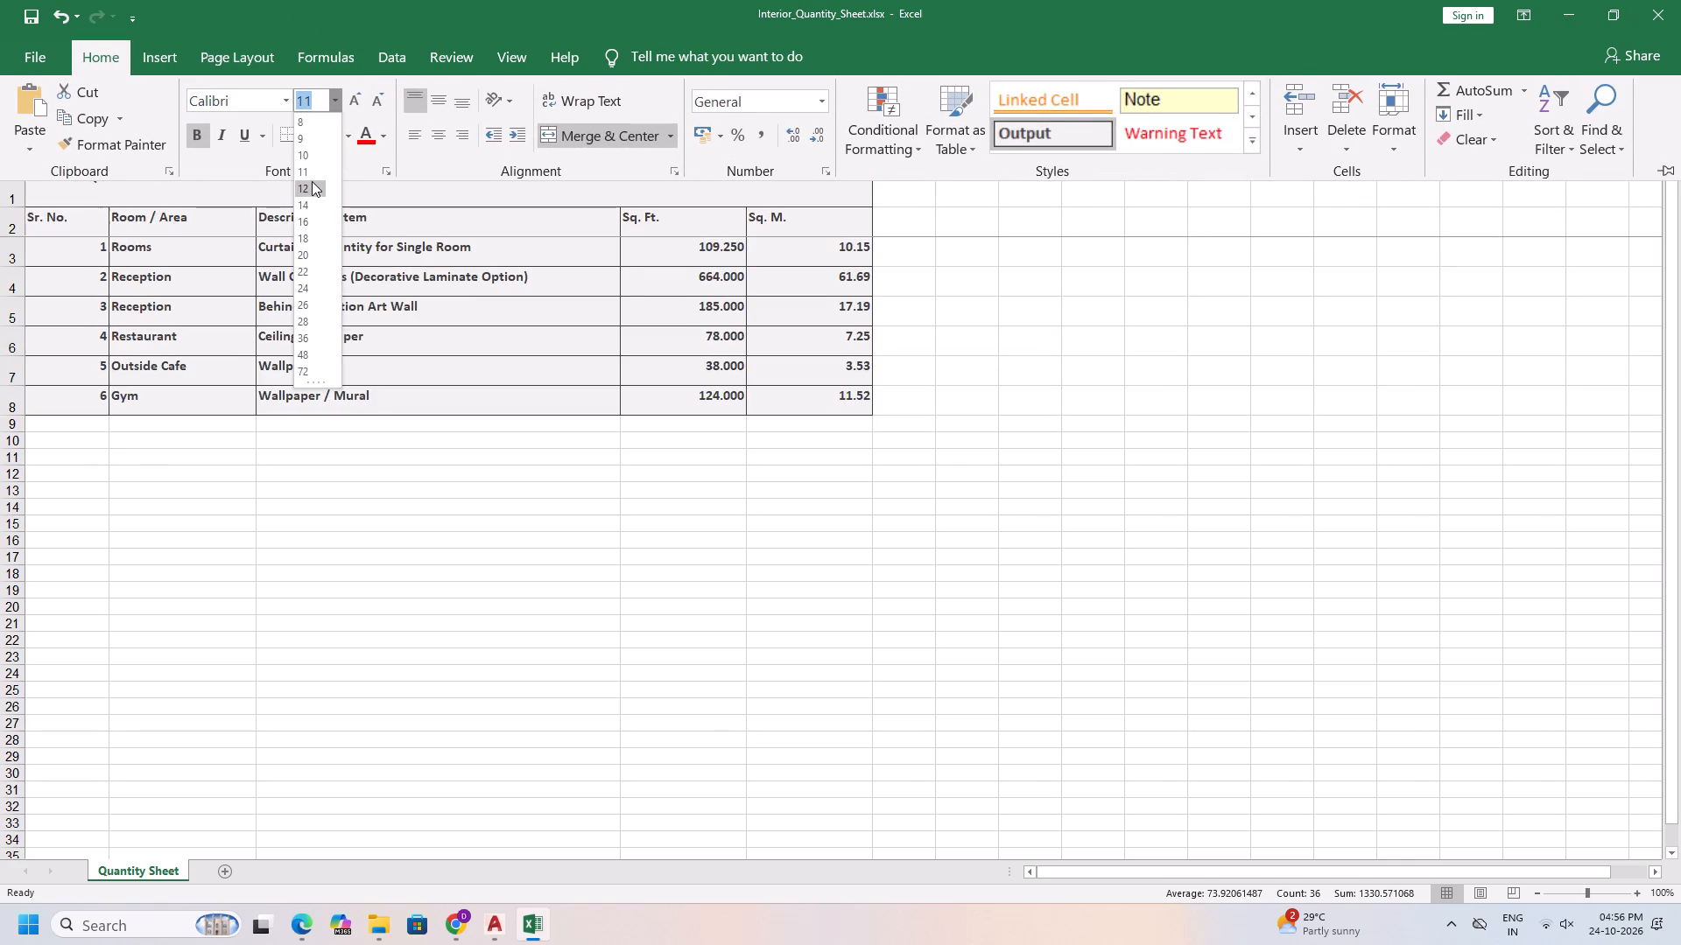
{"action": "left_click", "coordinate": [312, 182]}
{"action": "left_click", "coordinate": [1080, 390]}
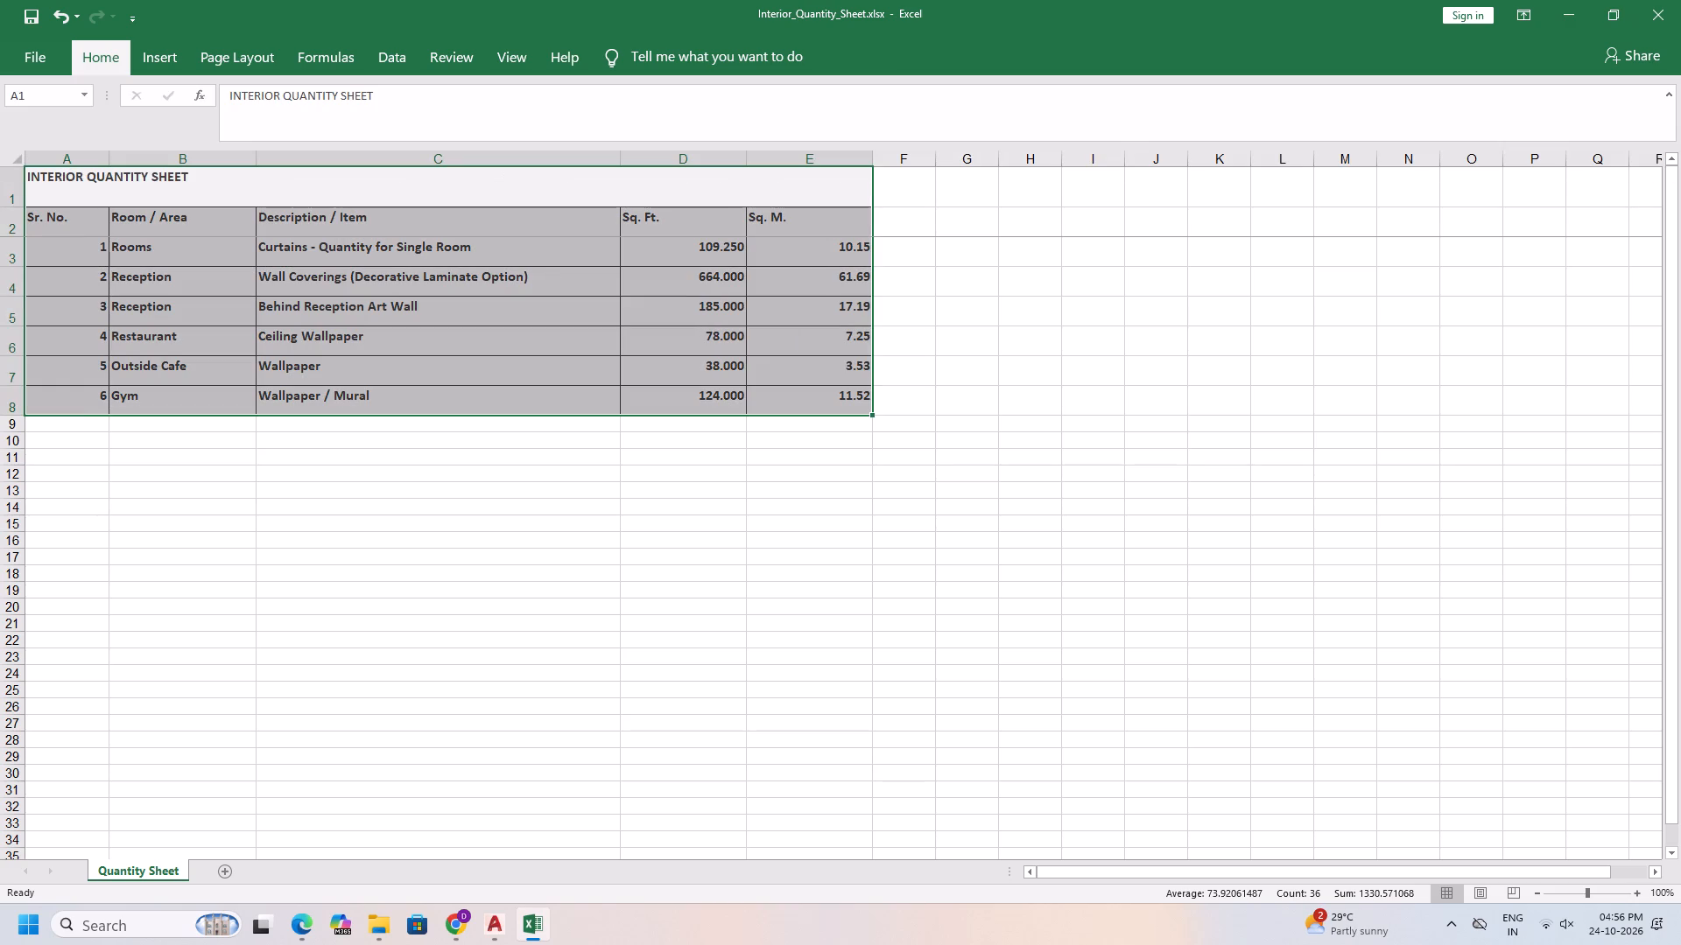
Turn on text wrapping and left-align all cells of the quantity table.
{"action": "left_click", "coordinate": [91, 61]}
{"action": "left_click", "coordinate": [609, 97]}
{"action": "left_click", "coordinate": [408, 130]}
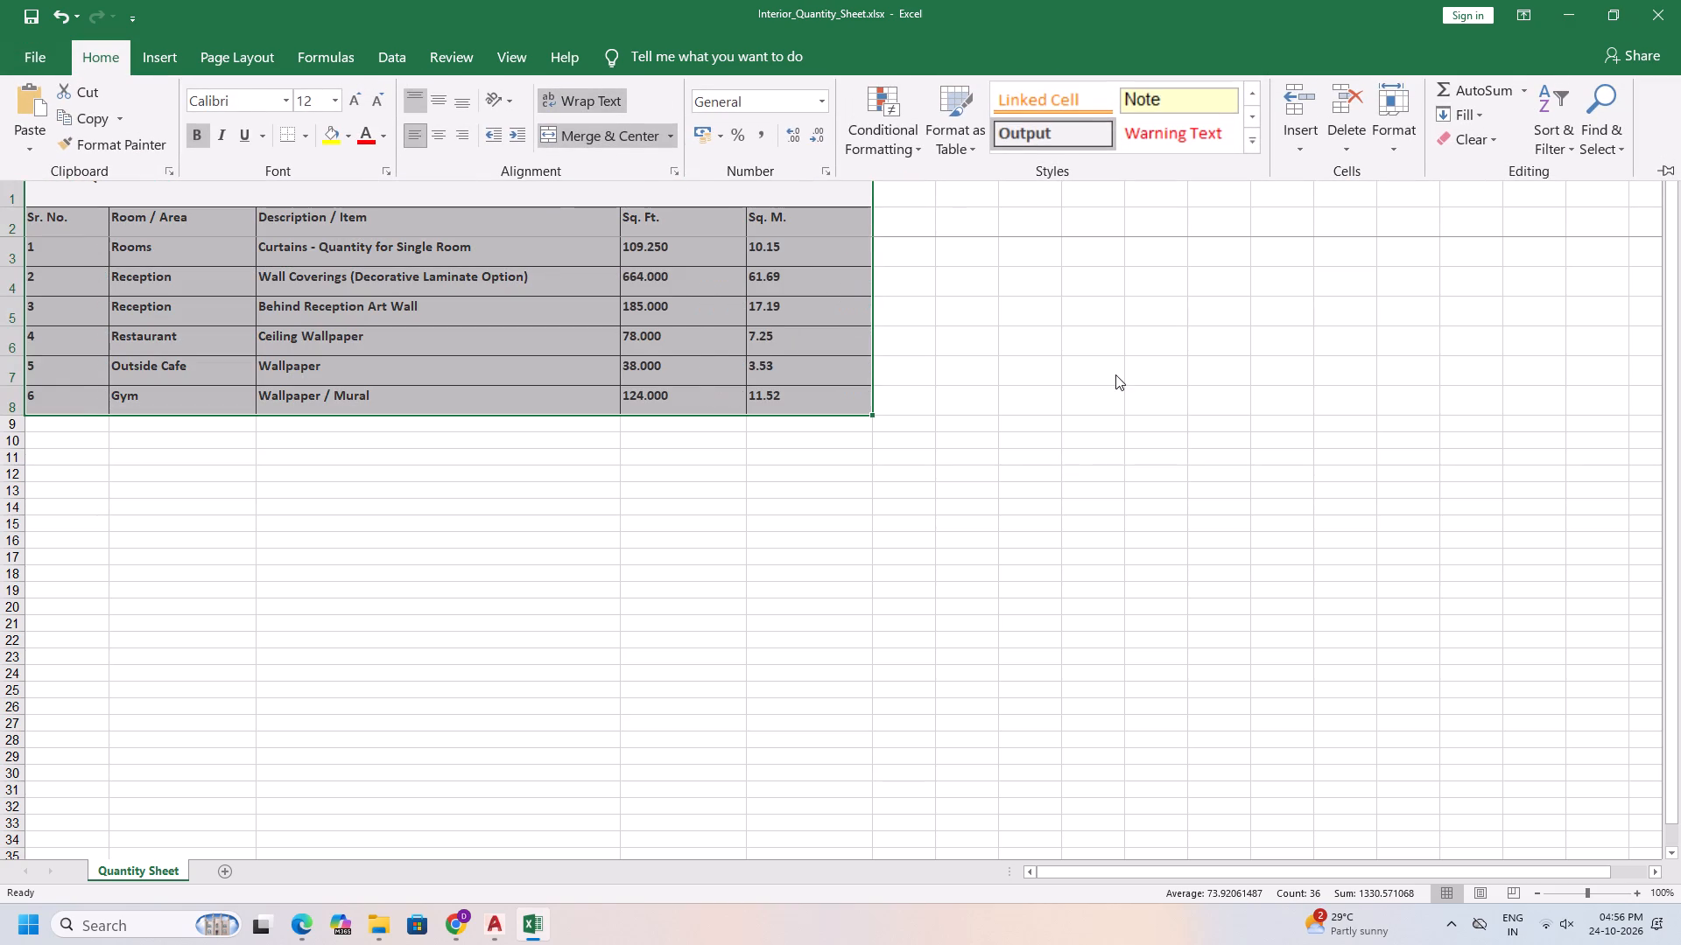
{"action": "left_click", "coordinate": [1114, 377]}
{"action": "left_click", "coordinate": [1144, 349]}
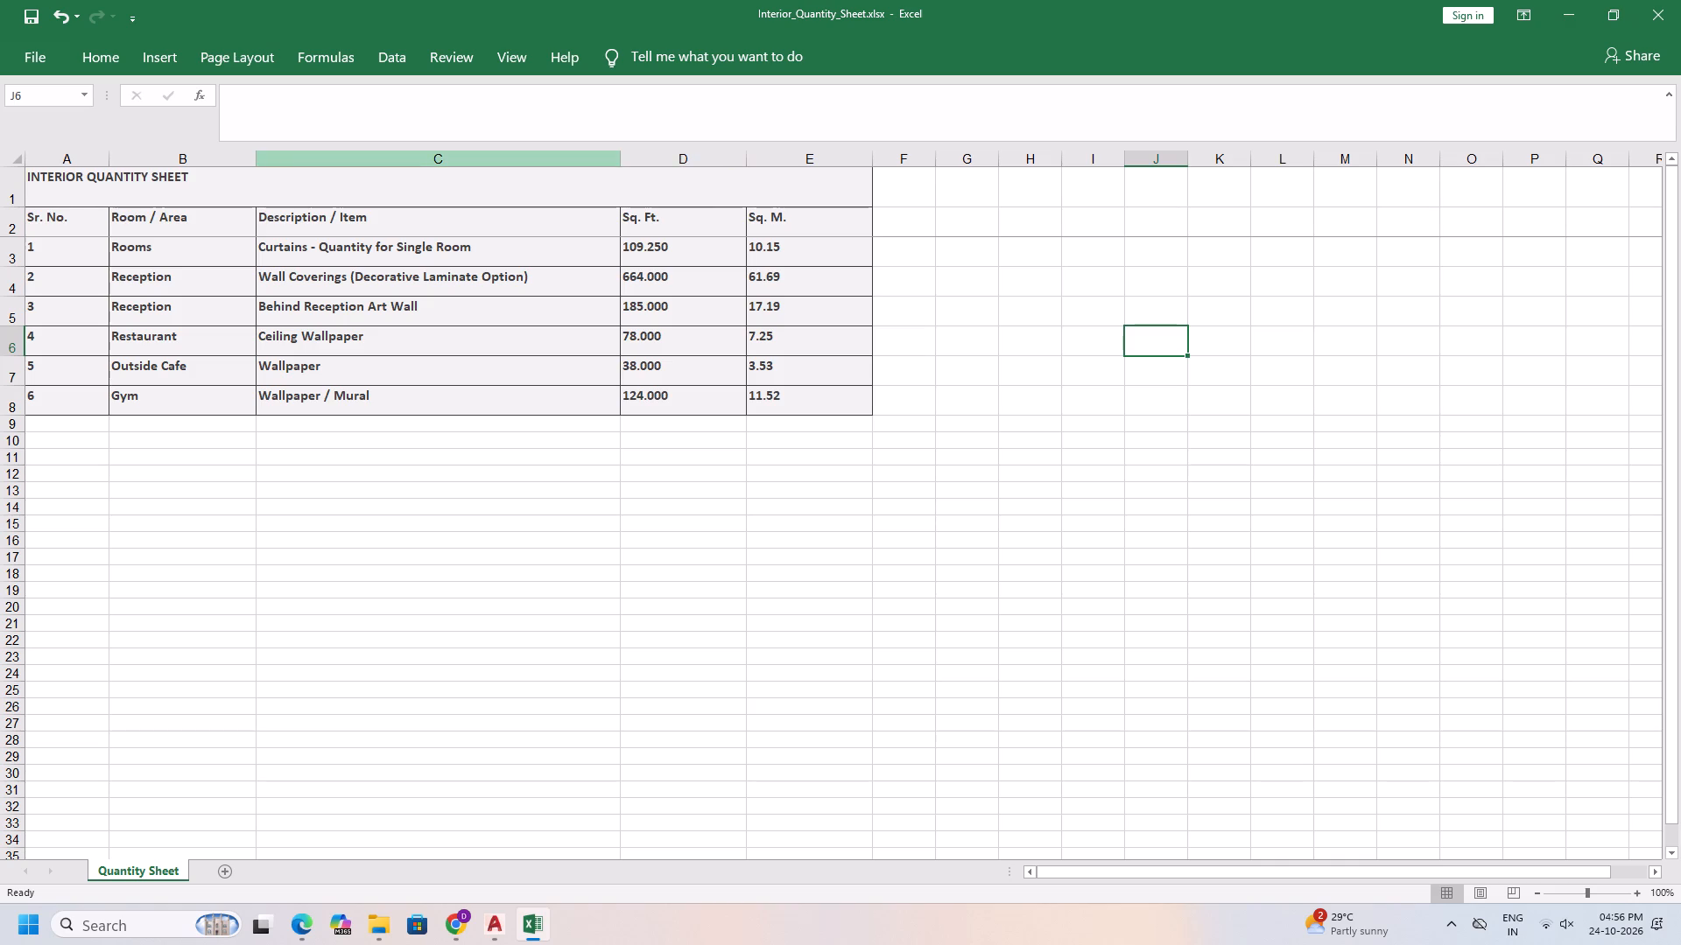
Review the Description / Item entries, the sheet title and the Sq. M. conversion formulas cell by cell.
{"action": "left_click", "coordinate": [390, 378]}
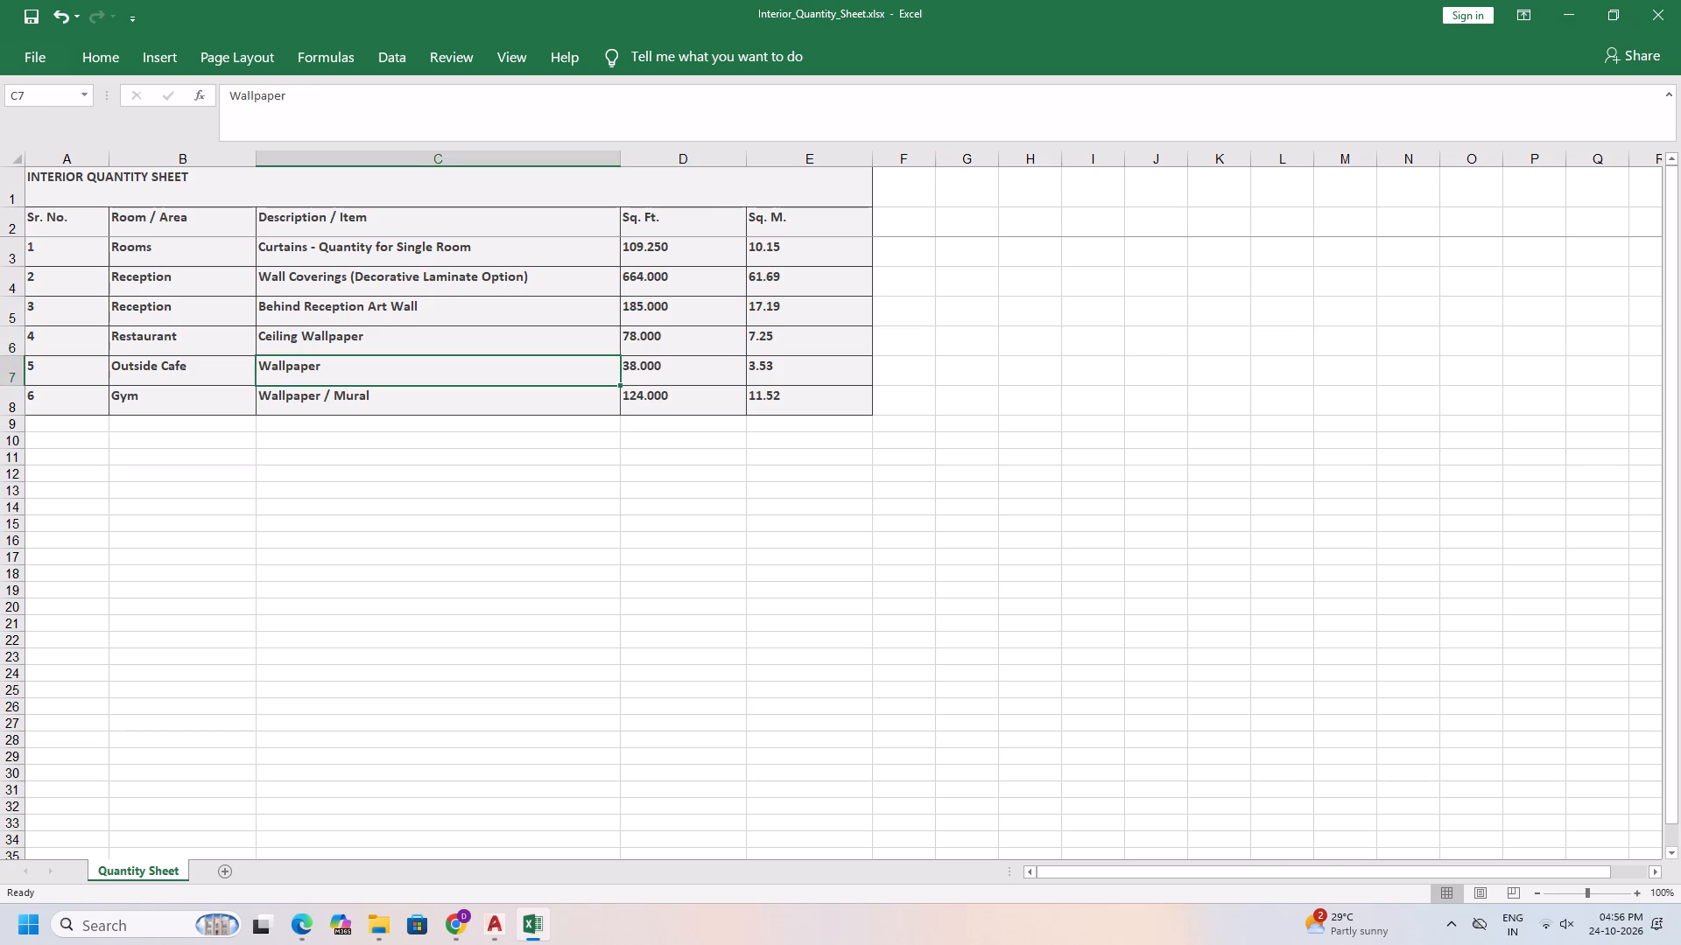
{"action": "left_click", "coordinate": [397, 410]}
{"action": "left_click", "coordinate": [424, 335]}
{"action": "left_click", "coordinate": [430, 303]}
{"action": "left_click", "coordinate": [460, 289]}
{"action": "left_click", "coordinate": [478, 262]}
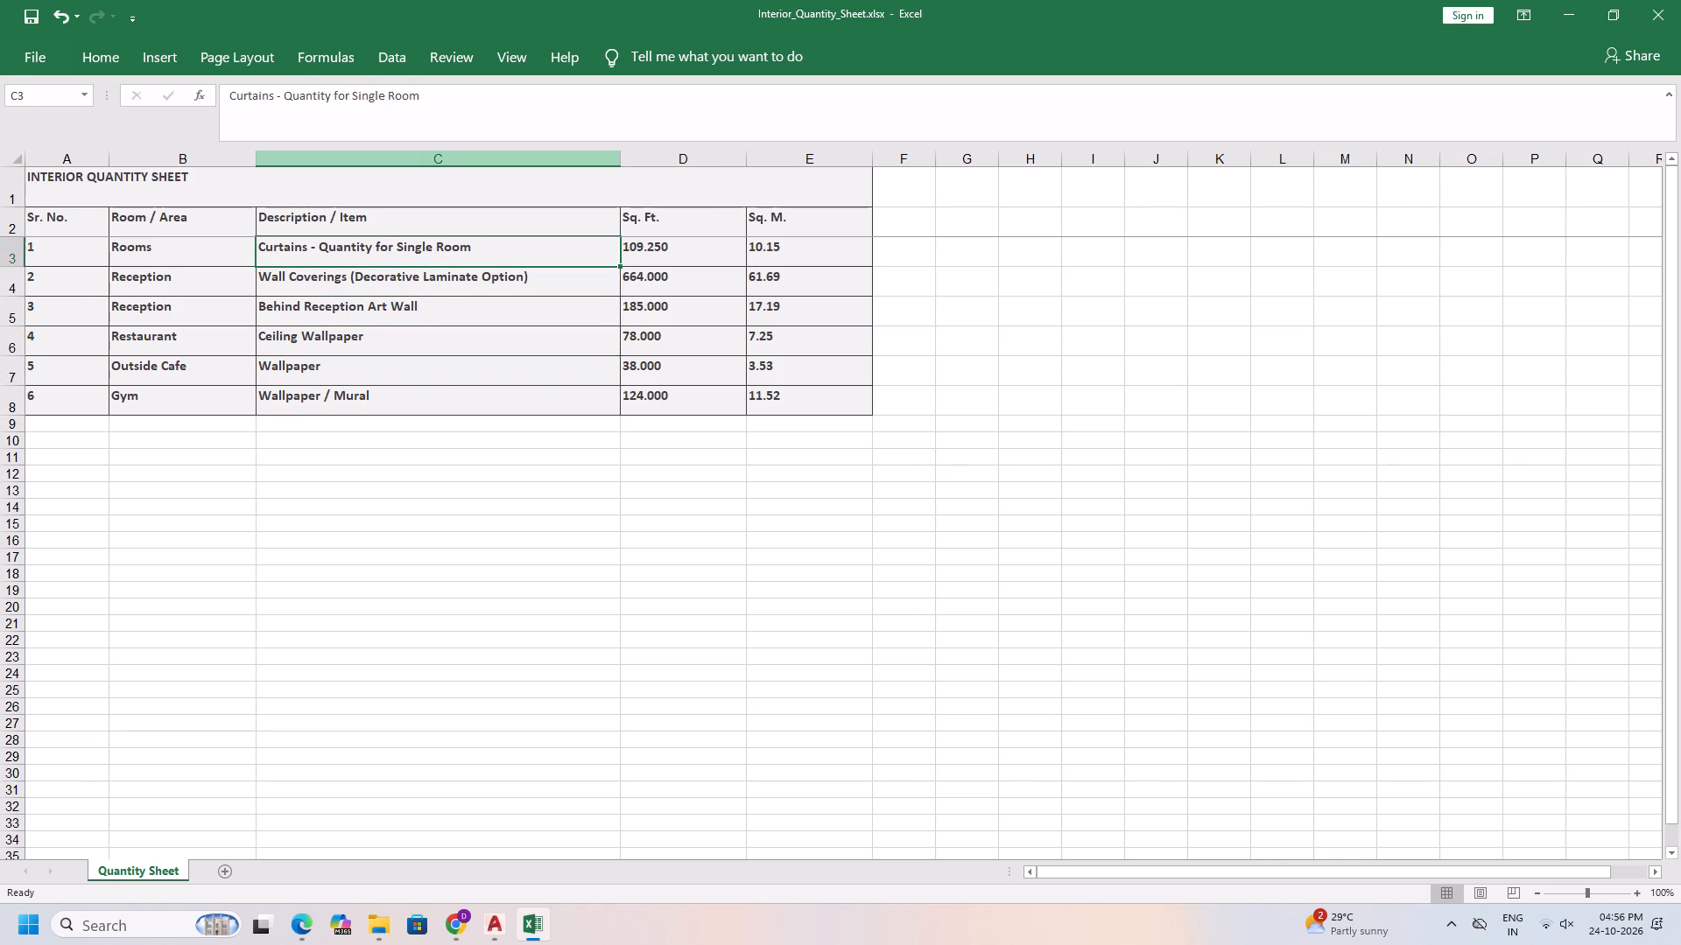
{"action": "left_click", "coordinate": [281, 168]}
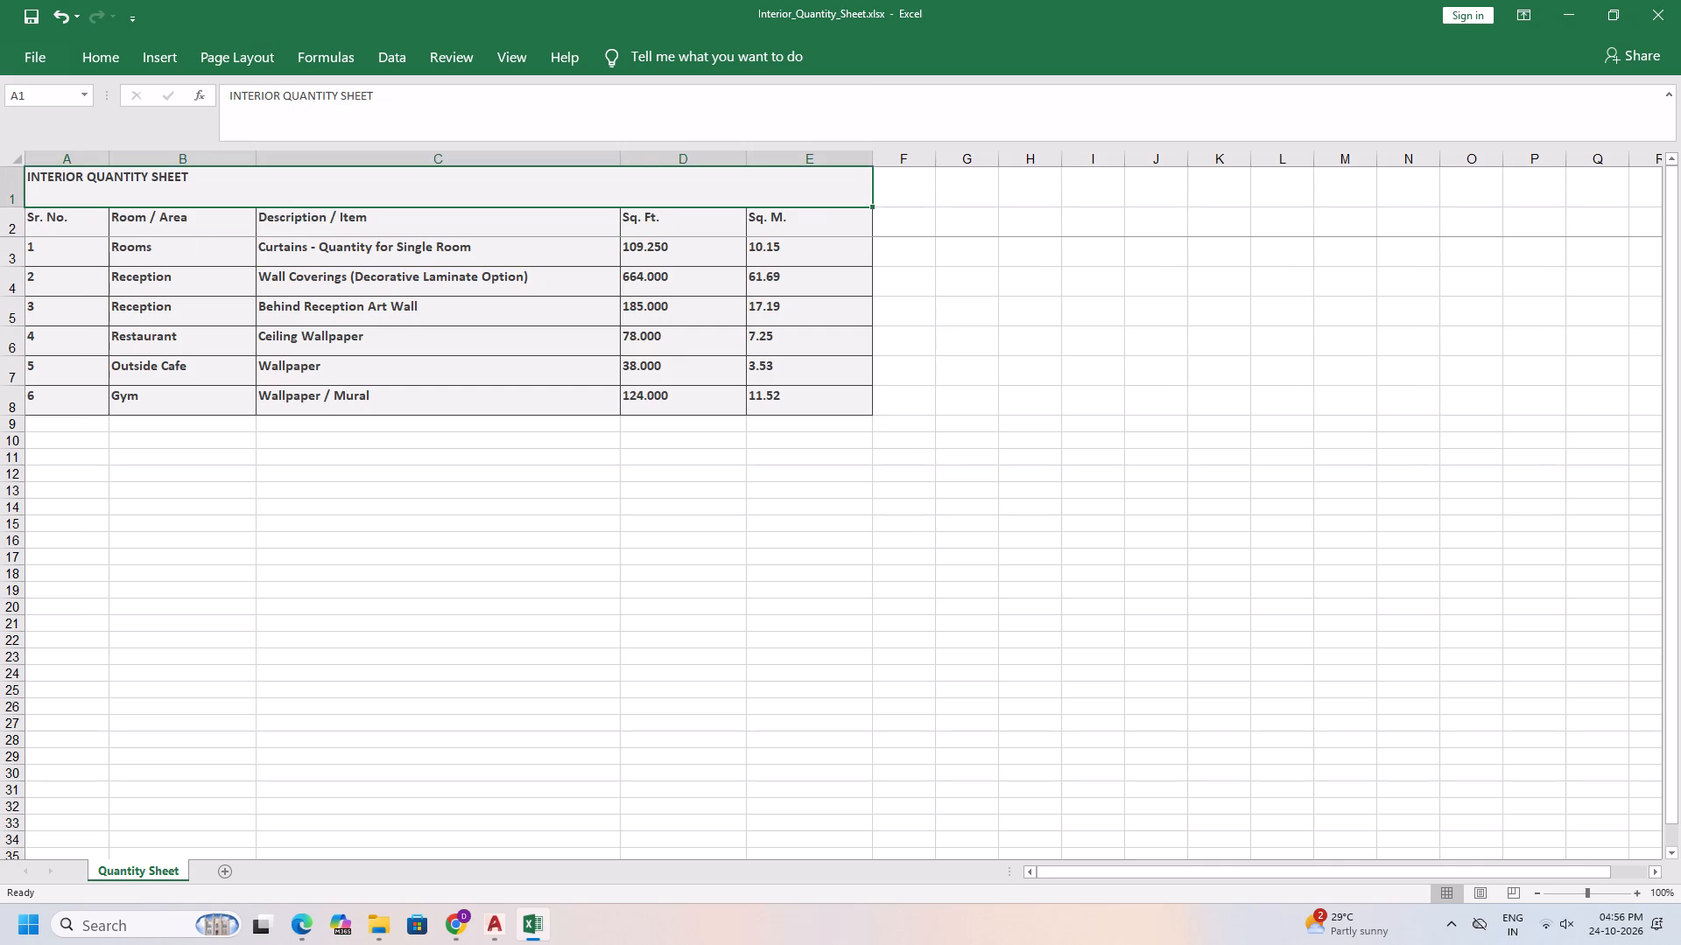
{"action": "left_click", "coordinate": [779, 220]}
{"action": "left_click", "coordinate": [783, 258]}
{"action": "left_click", "coordinate": [788, 334]}
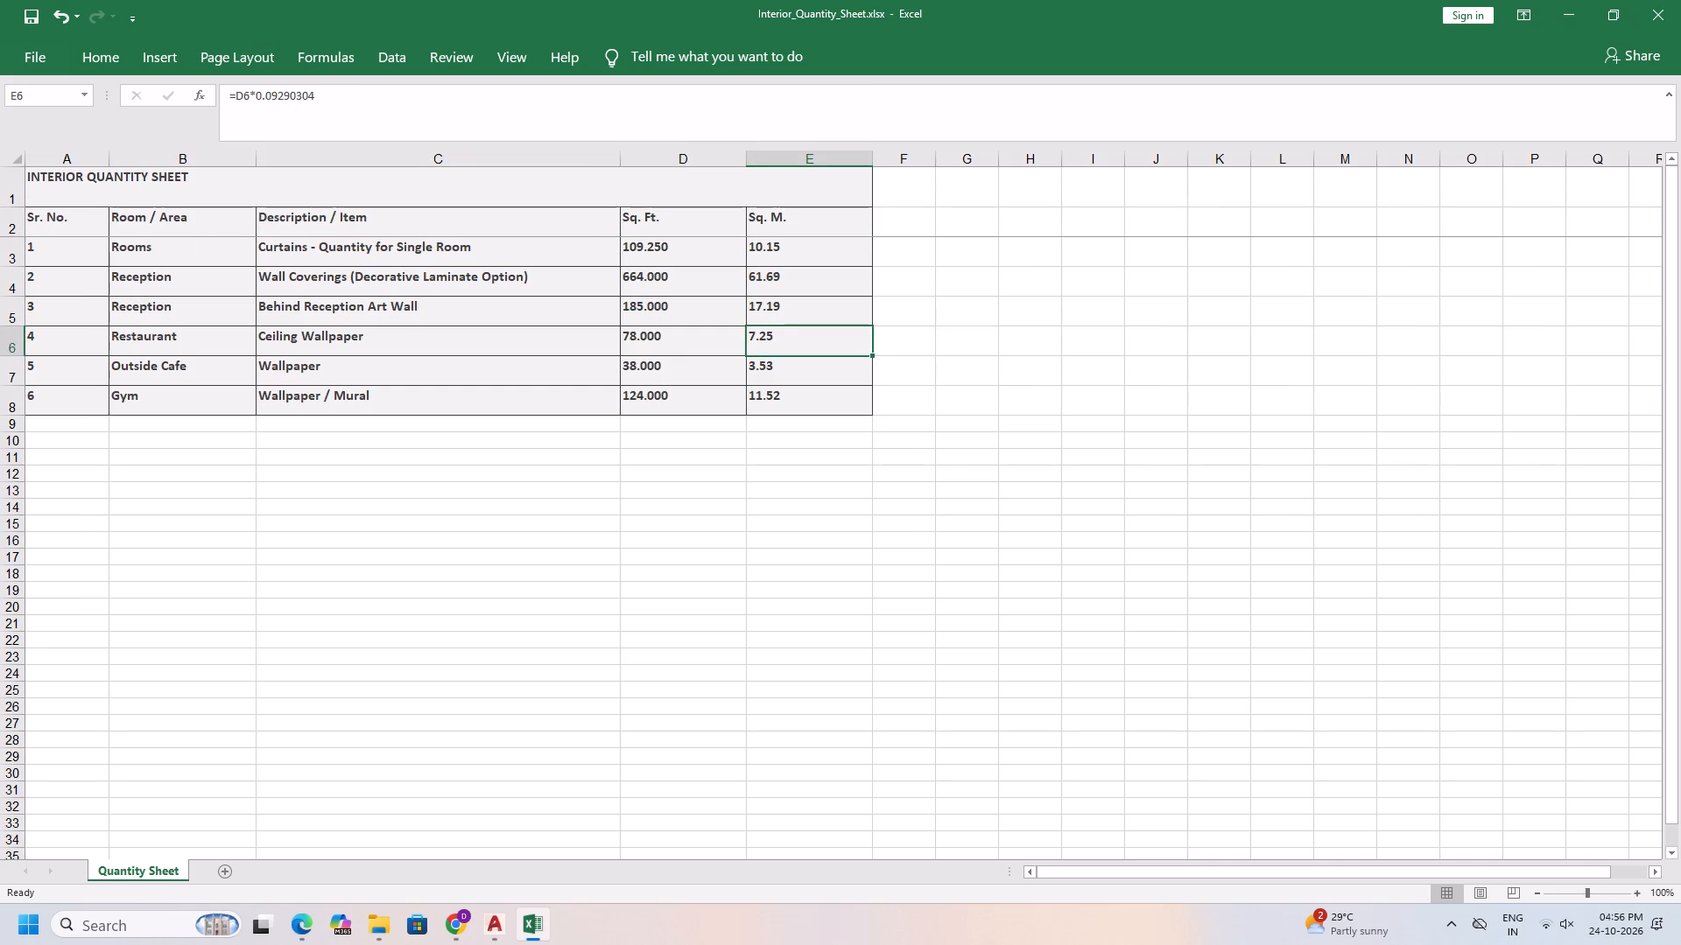
{"action": "left_click", "coordinate": [798, 310]}
{"action": "left_click", "coordinate": [816, 296]}
{"action": "left_click", "coordinate": [816, 277]}
{"action": "left_click", "coordinate": [817, 255]}
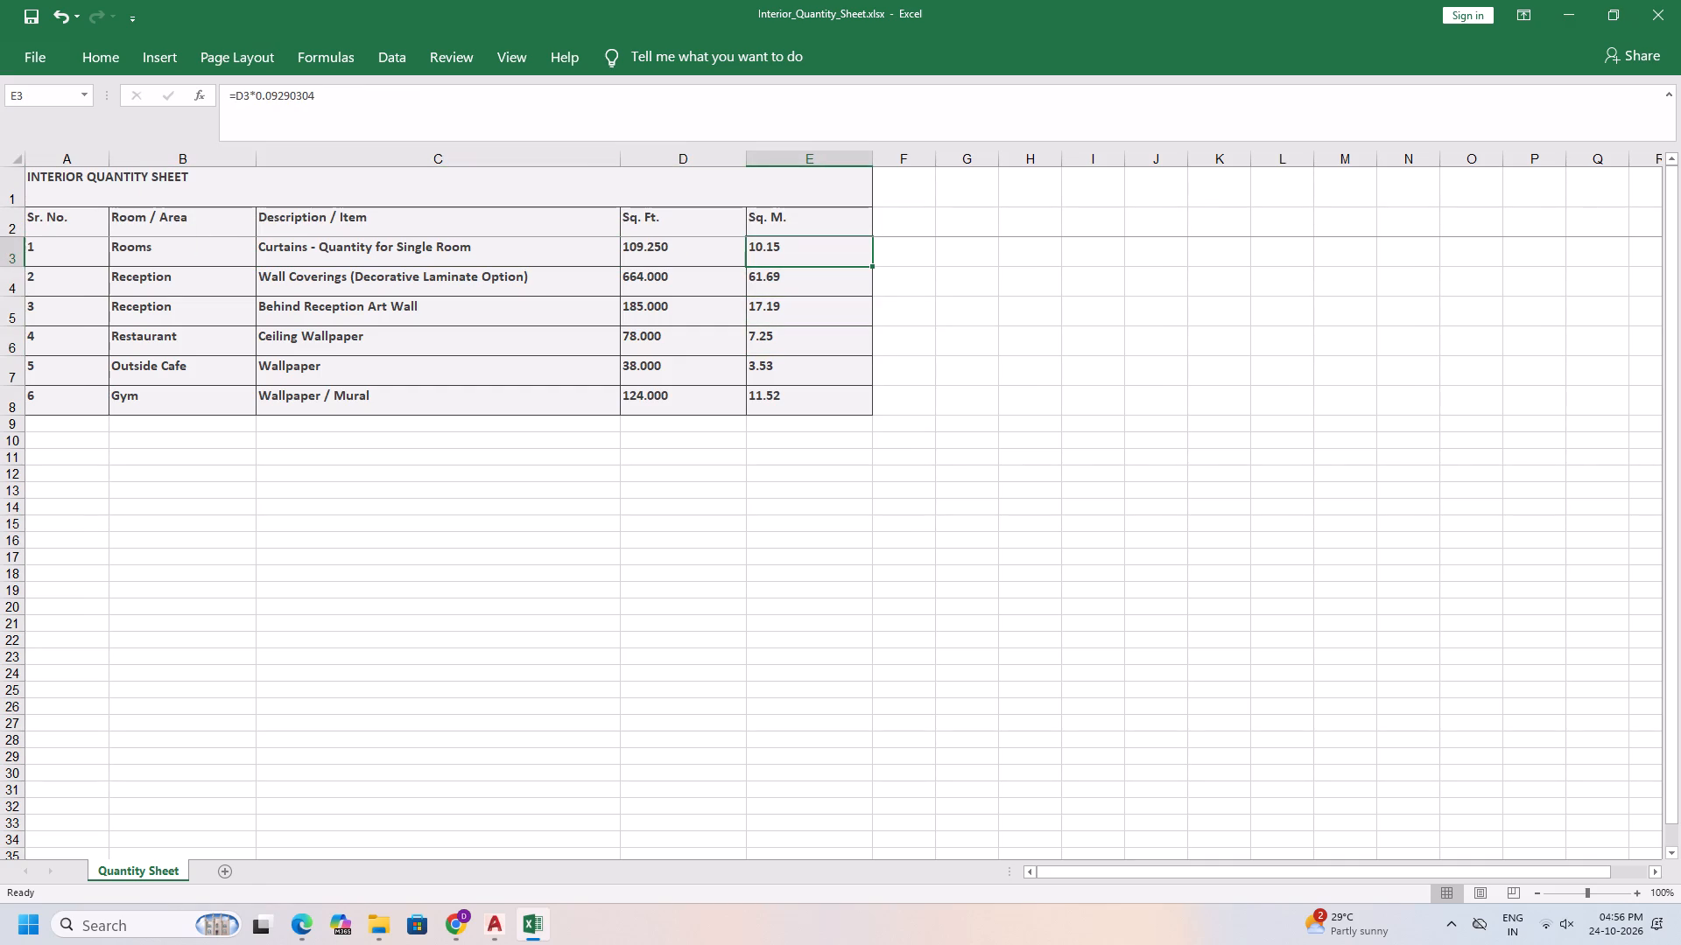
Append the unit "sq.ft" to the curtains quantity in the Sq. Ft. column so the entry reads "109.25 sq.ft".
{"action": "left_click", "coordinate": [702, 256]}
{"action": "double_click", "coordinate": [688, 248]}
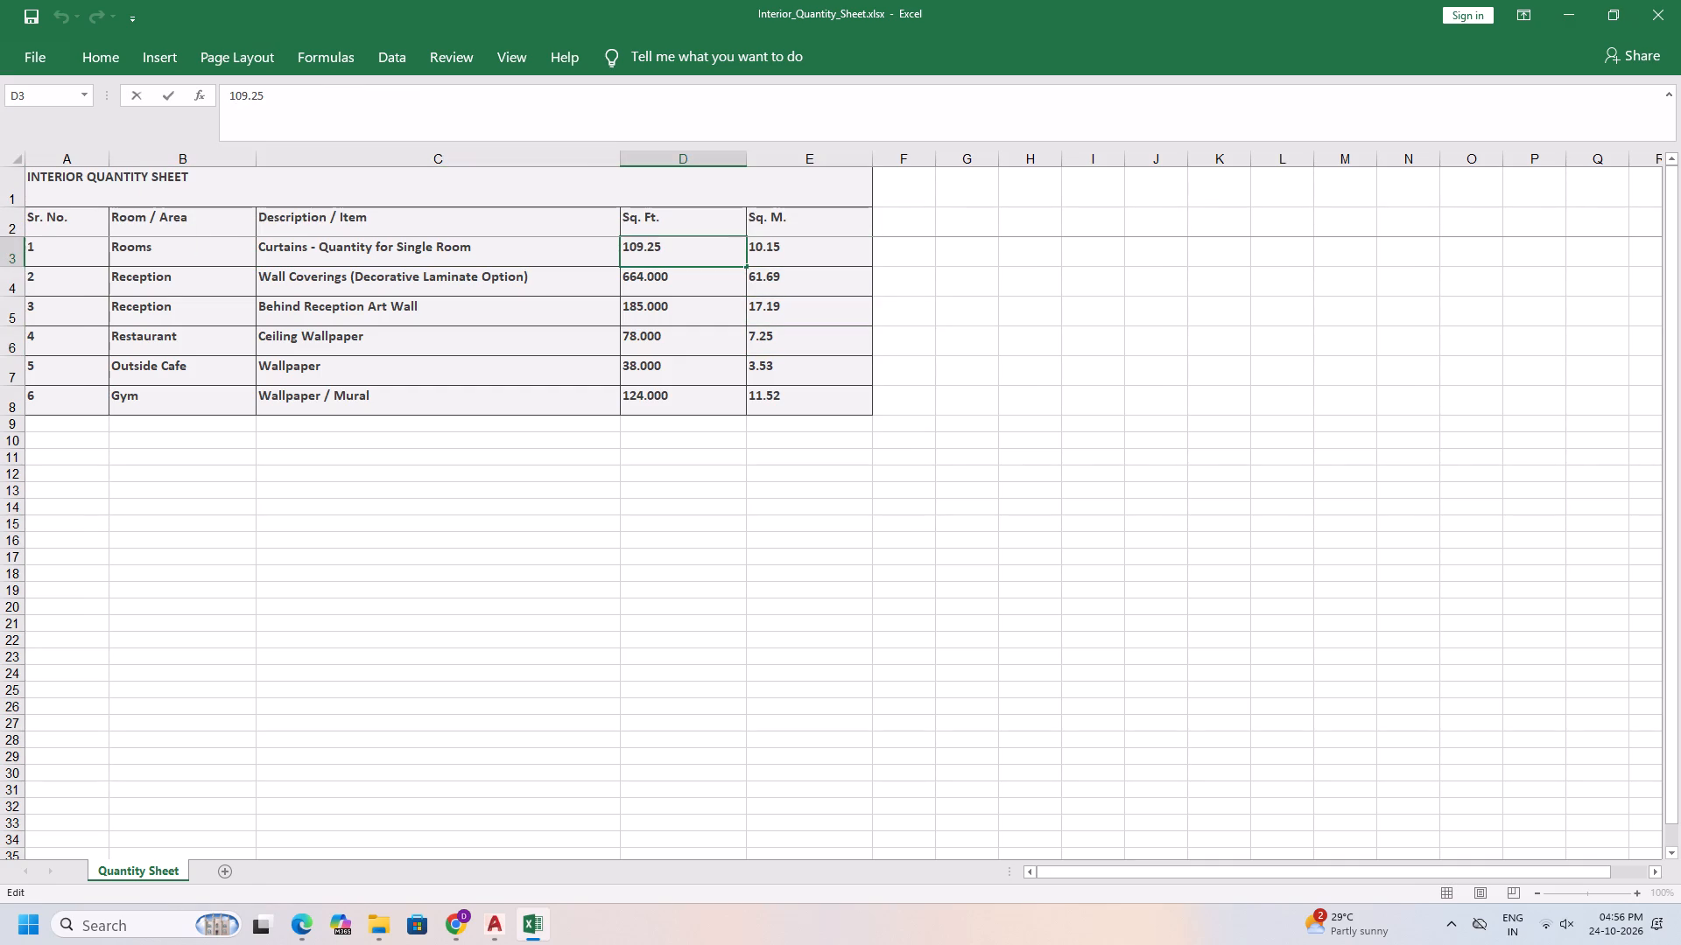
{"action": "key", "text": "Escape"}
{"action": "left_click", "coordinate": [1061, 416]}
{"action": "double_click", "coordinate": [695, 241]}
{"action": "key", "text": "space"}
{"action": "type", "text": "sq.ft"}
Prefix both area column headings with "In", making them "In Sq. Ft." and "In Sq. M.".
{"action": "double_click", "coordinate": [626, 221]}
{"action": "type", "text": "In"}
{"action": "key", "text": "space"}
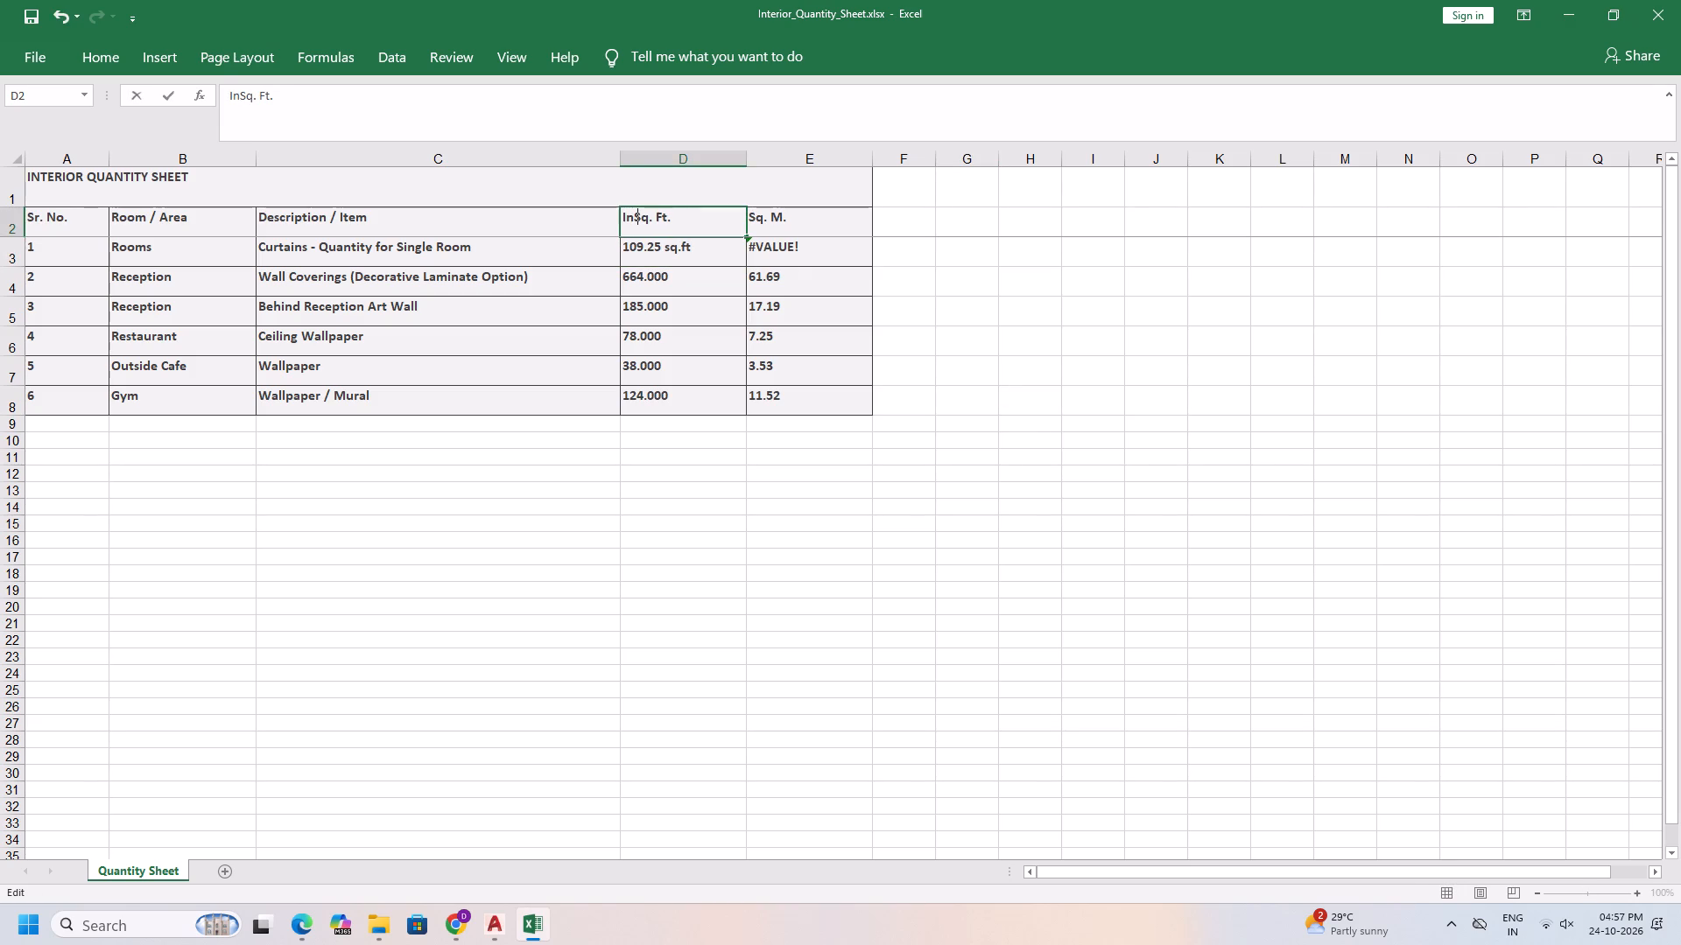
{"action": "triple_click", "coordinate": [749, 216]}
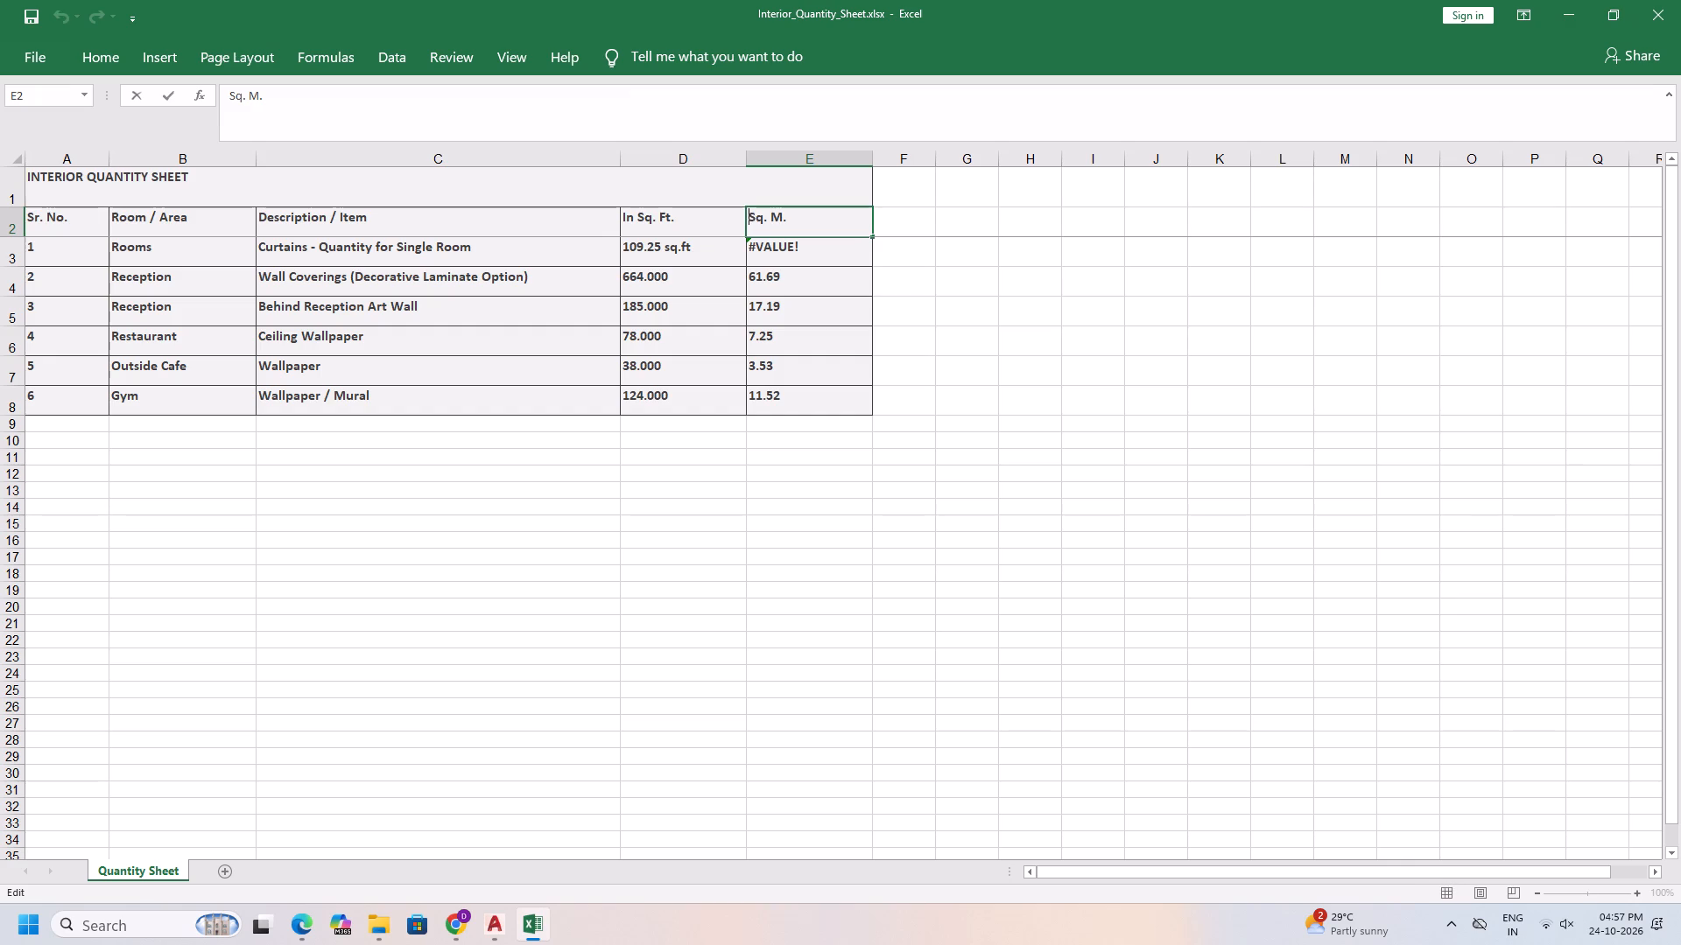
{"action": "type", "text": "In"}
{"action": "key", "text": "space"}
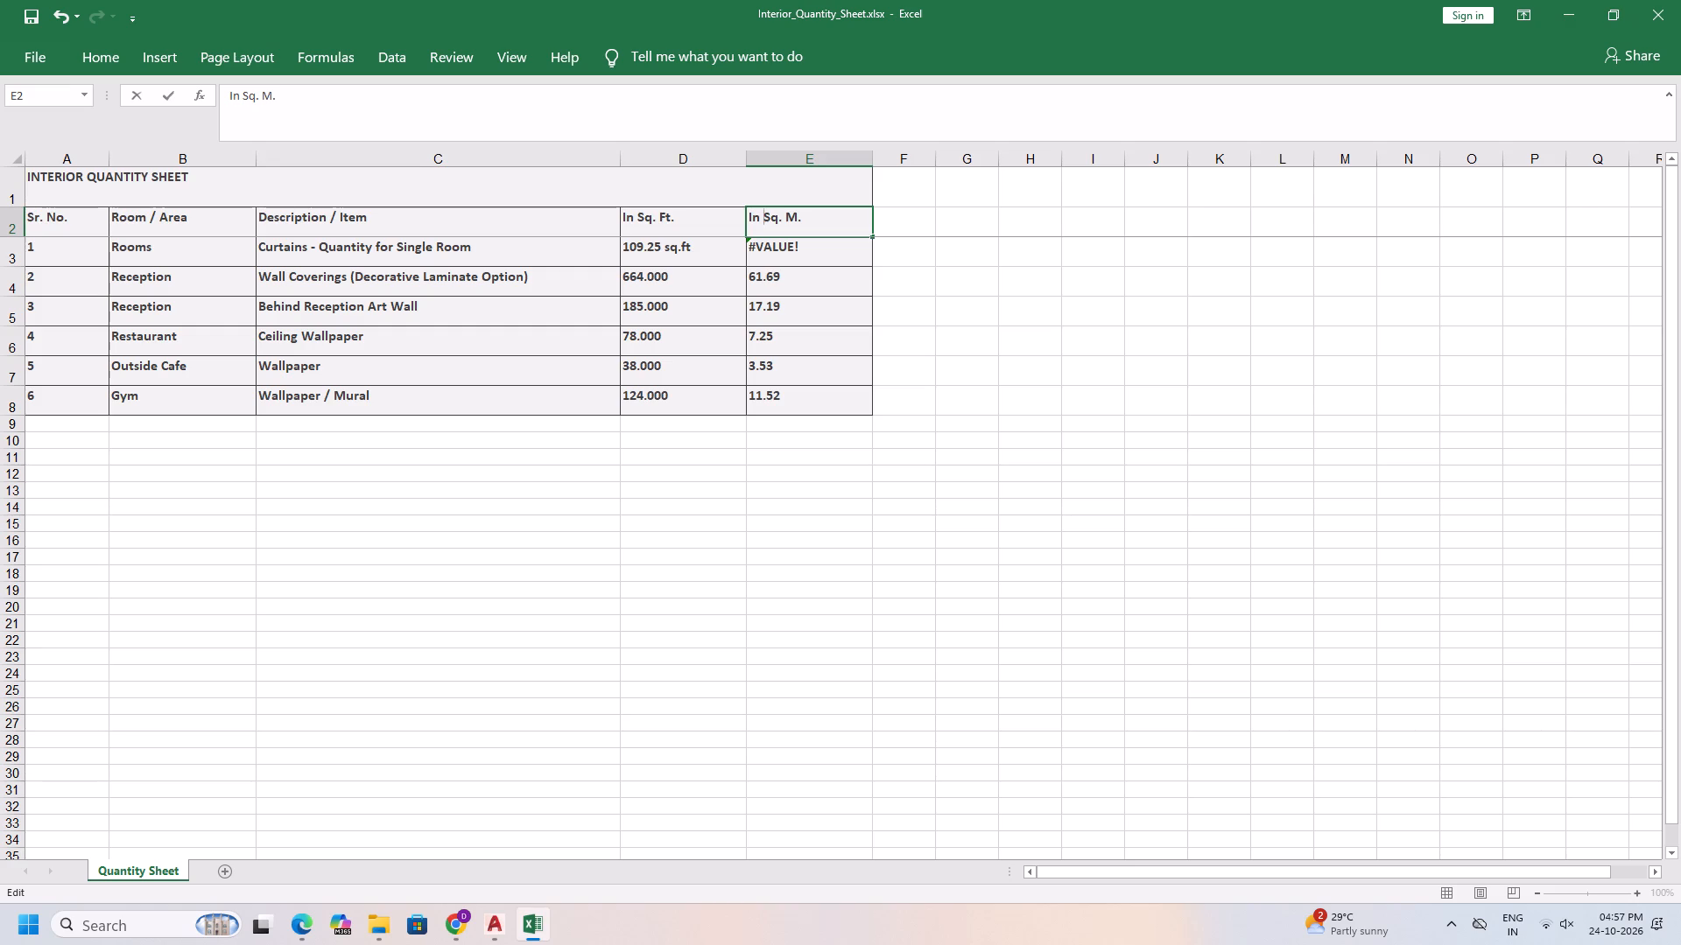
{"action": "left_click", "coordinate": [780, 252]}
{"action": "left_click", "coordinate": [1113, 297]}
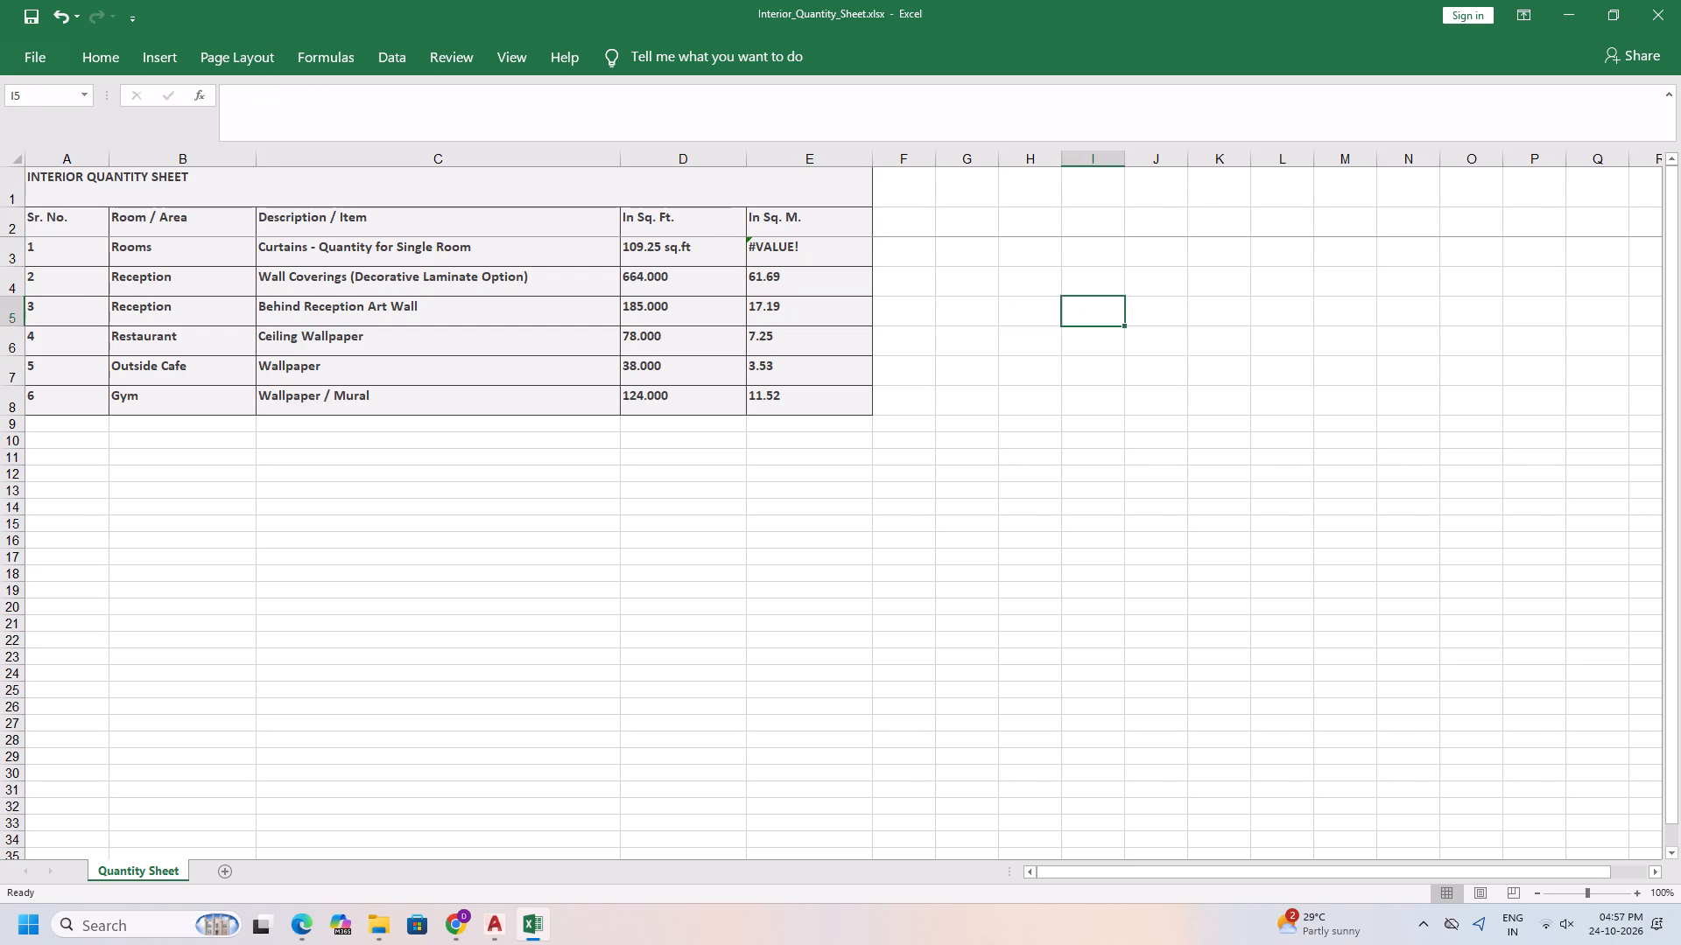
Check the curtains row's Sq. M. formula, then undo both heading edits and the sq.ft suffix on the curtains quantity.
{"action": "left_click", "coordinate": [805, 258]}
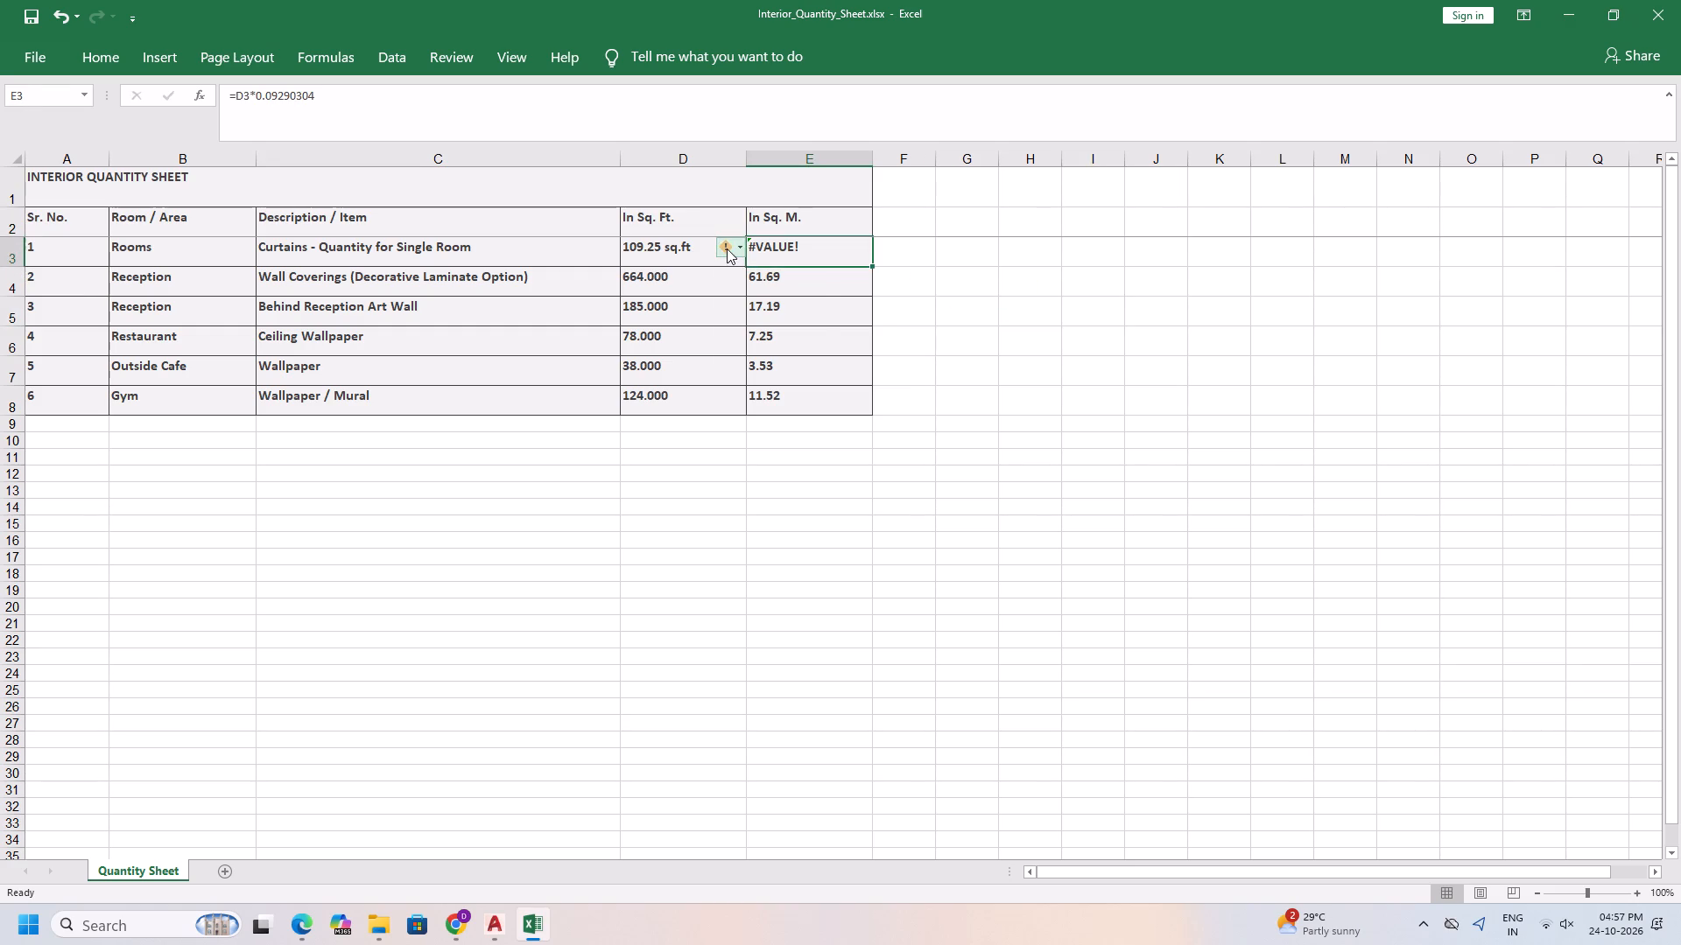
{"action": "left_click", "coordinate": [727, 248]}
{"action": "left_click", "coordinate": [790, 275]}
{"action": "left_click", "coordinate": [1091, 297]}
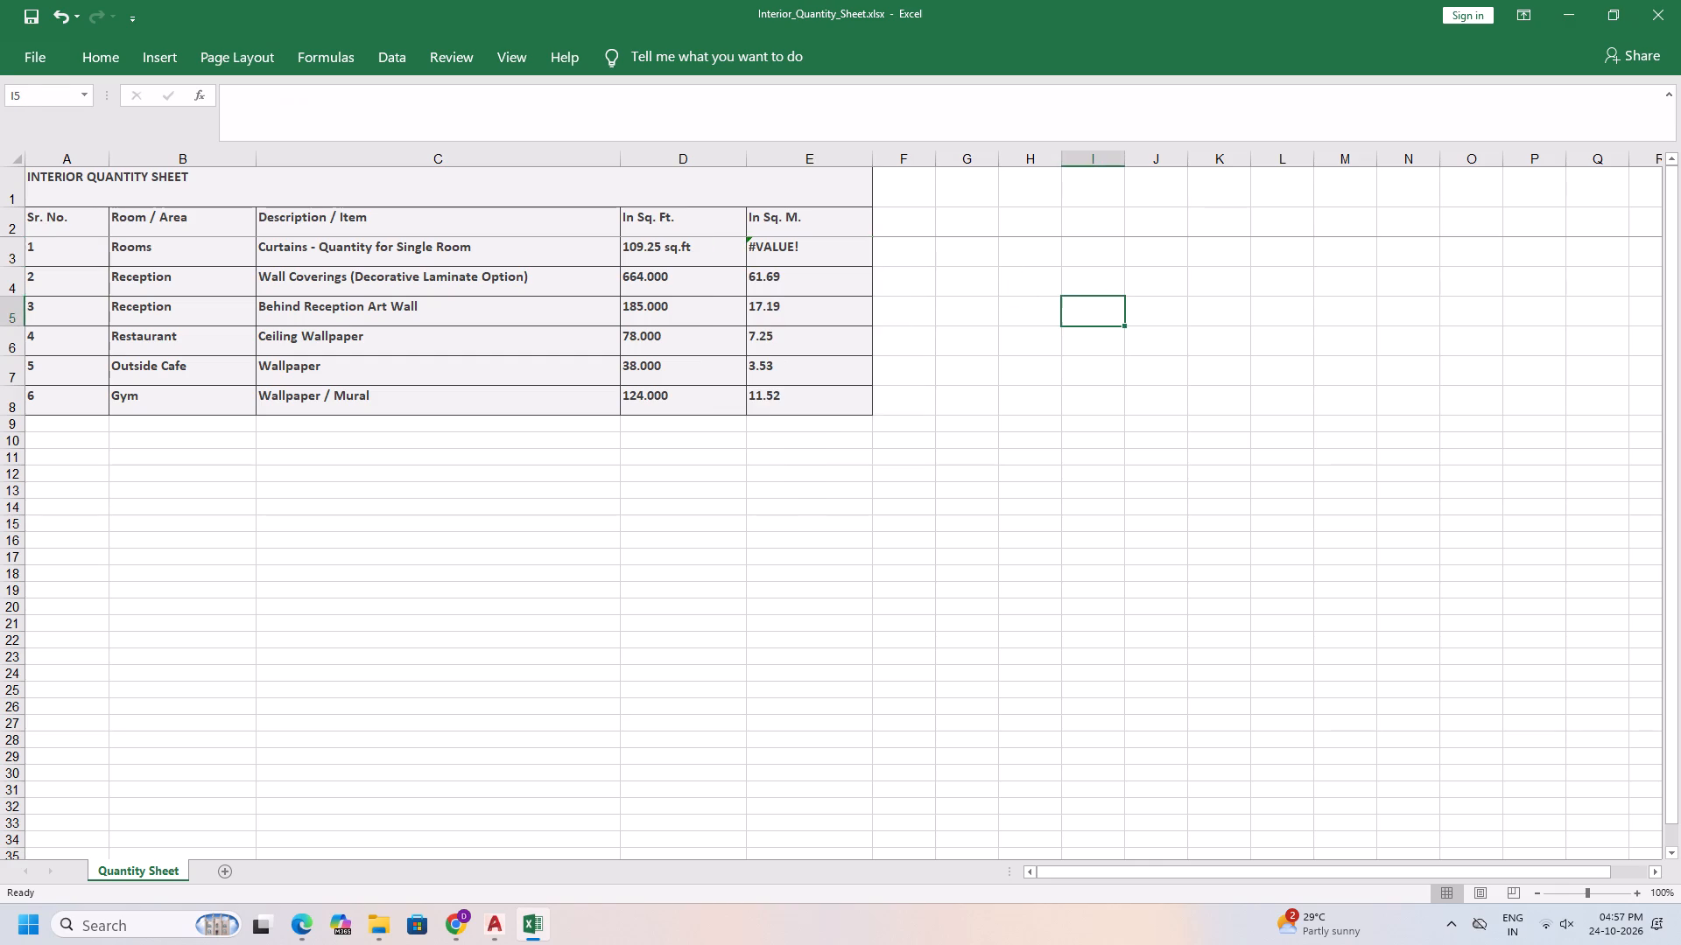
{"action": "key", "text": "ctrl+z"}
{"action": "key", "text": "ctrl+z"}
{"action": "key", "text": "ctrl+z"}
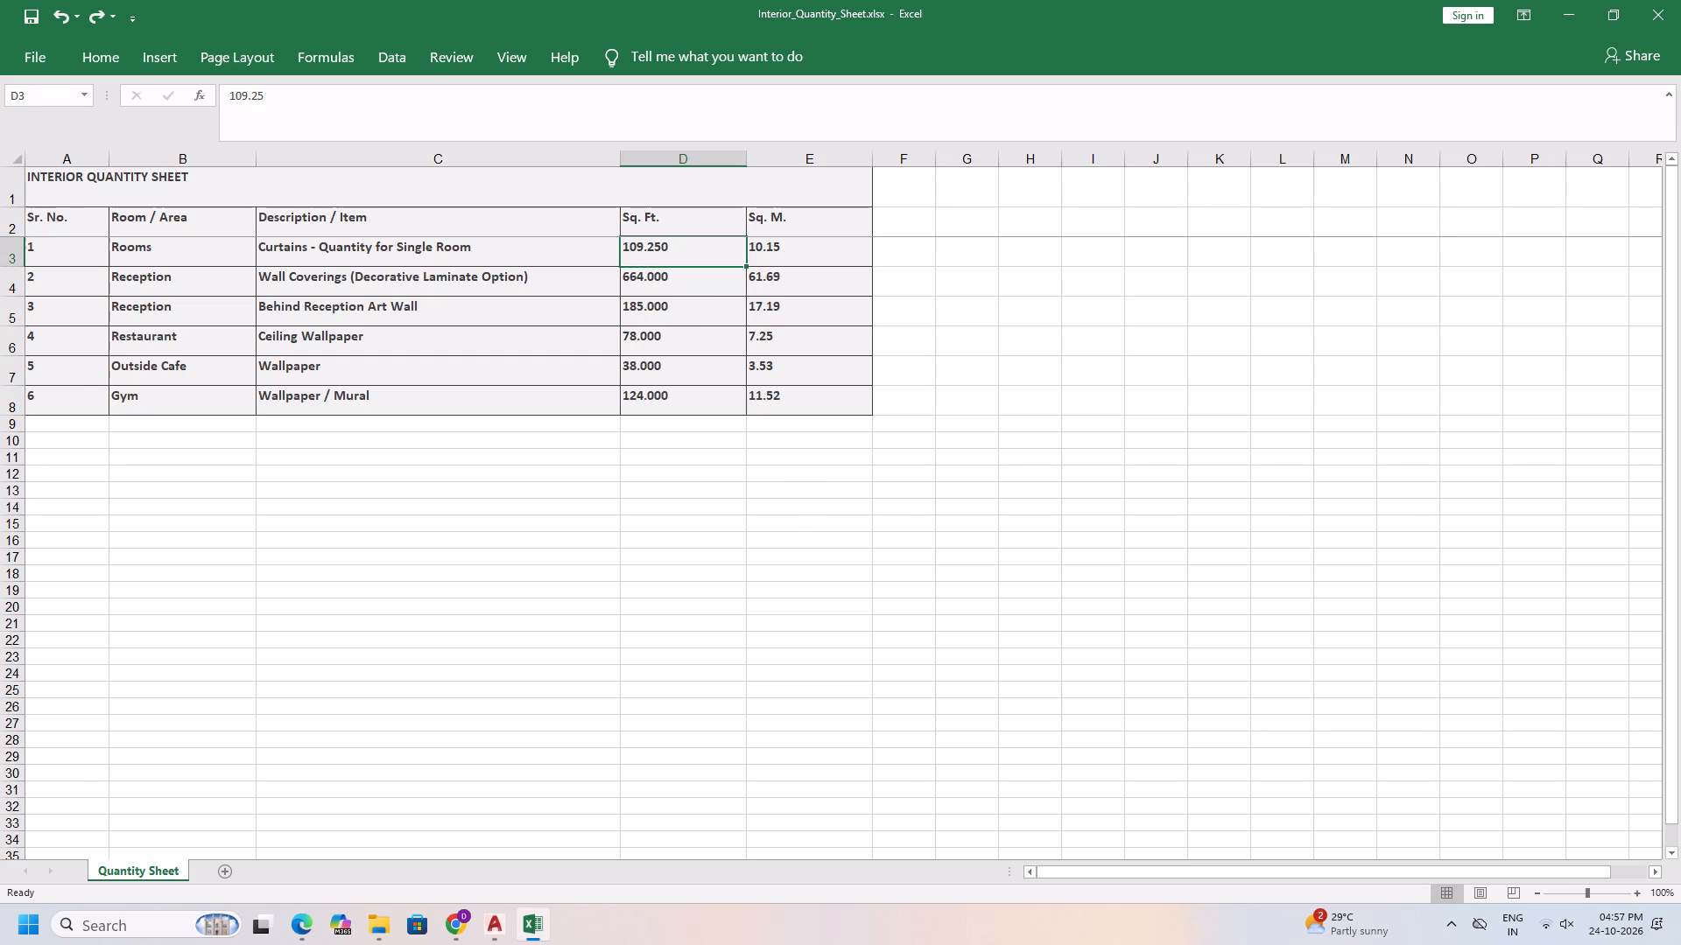
Rename the two area column headings to "In Sq. M." and "In Sq. Ft.", leaving the quantities as plain numbers.
{"action": "double_click", "coordinate": [753, 219]}
{"action": "left_click", "coordinate": [749, 221]}
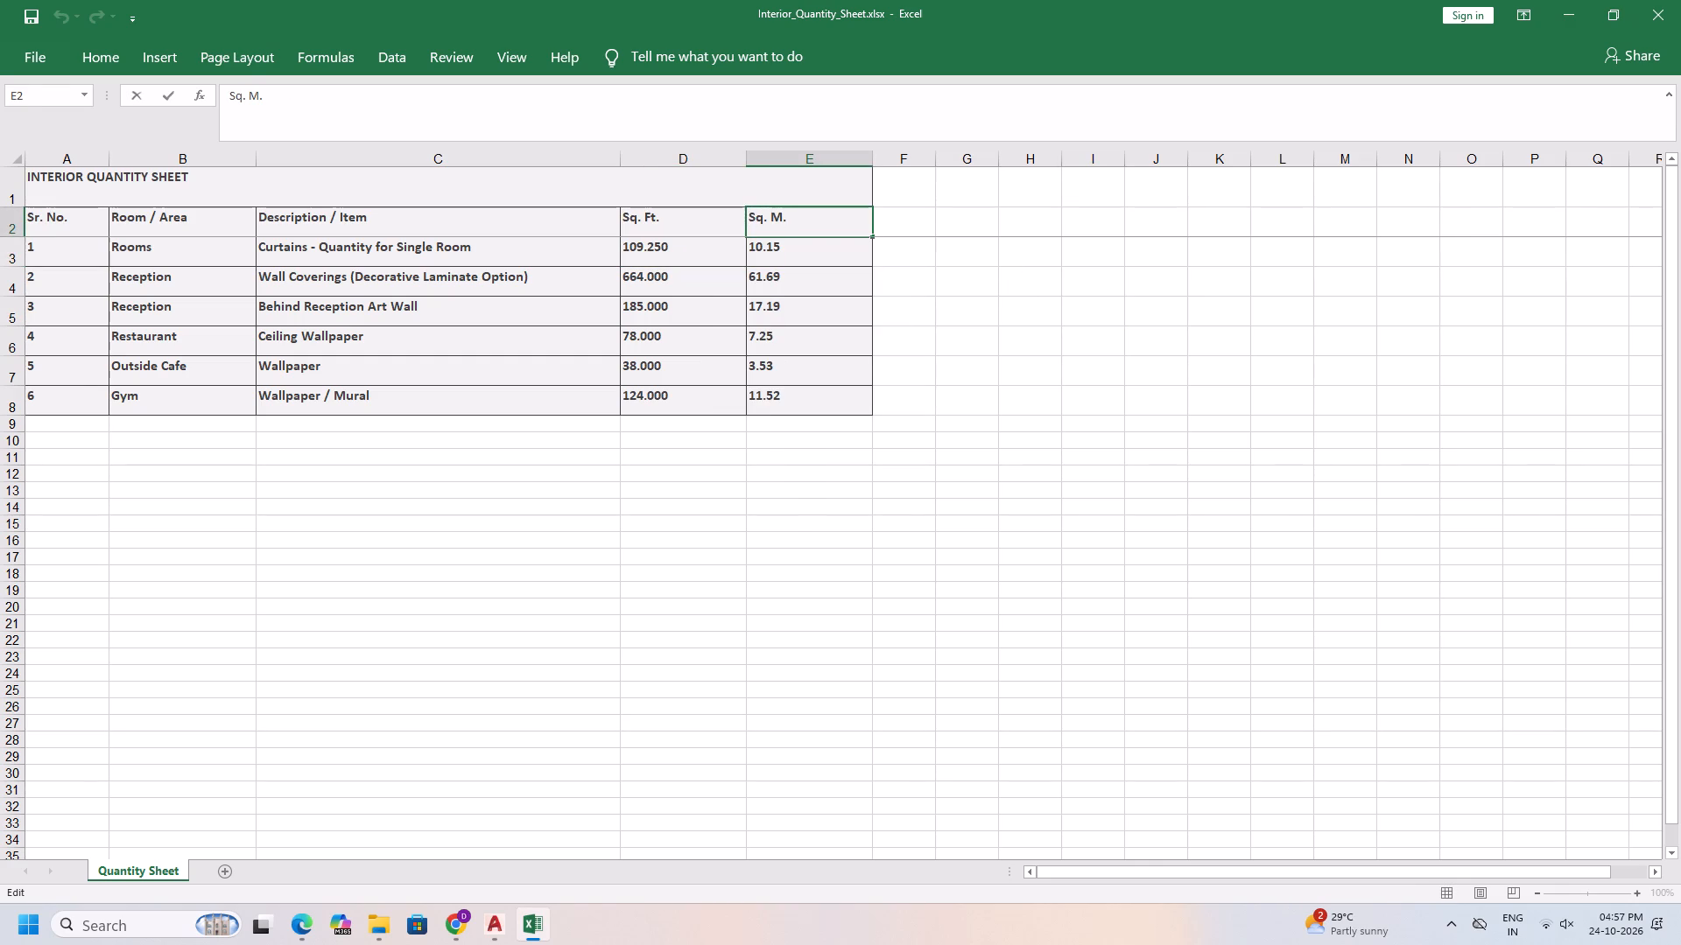
{"action": "type", "text": "In"}
{"action": "key", "text": "space"}
{"action": "left_click", "coordinate": [909, 298]}
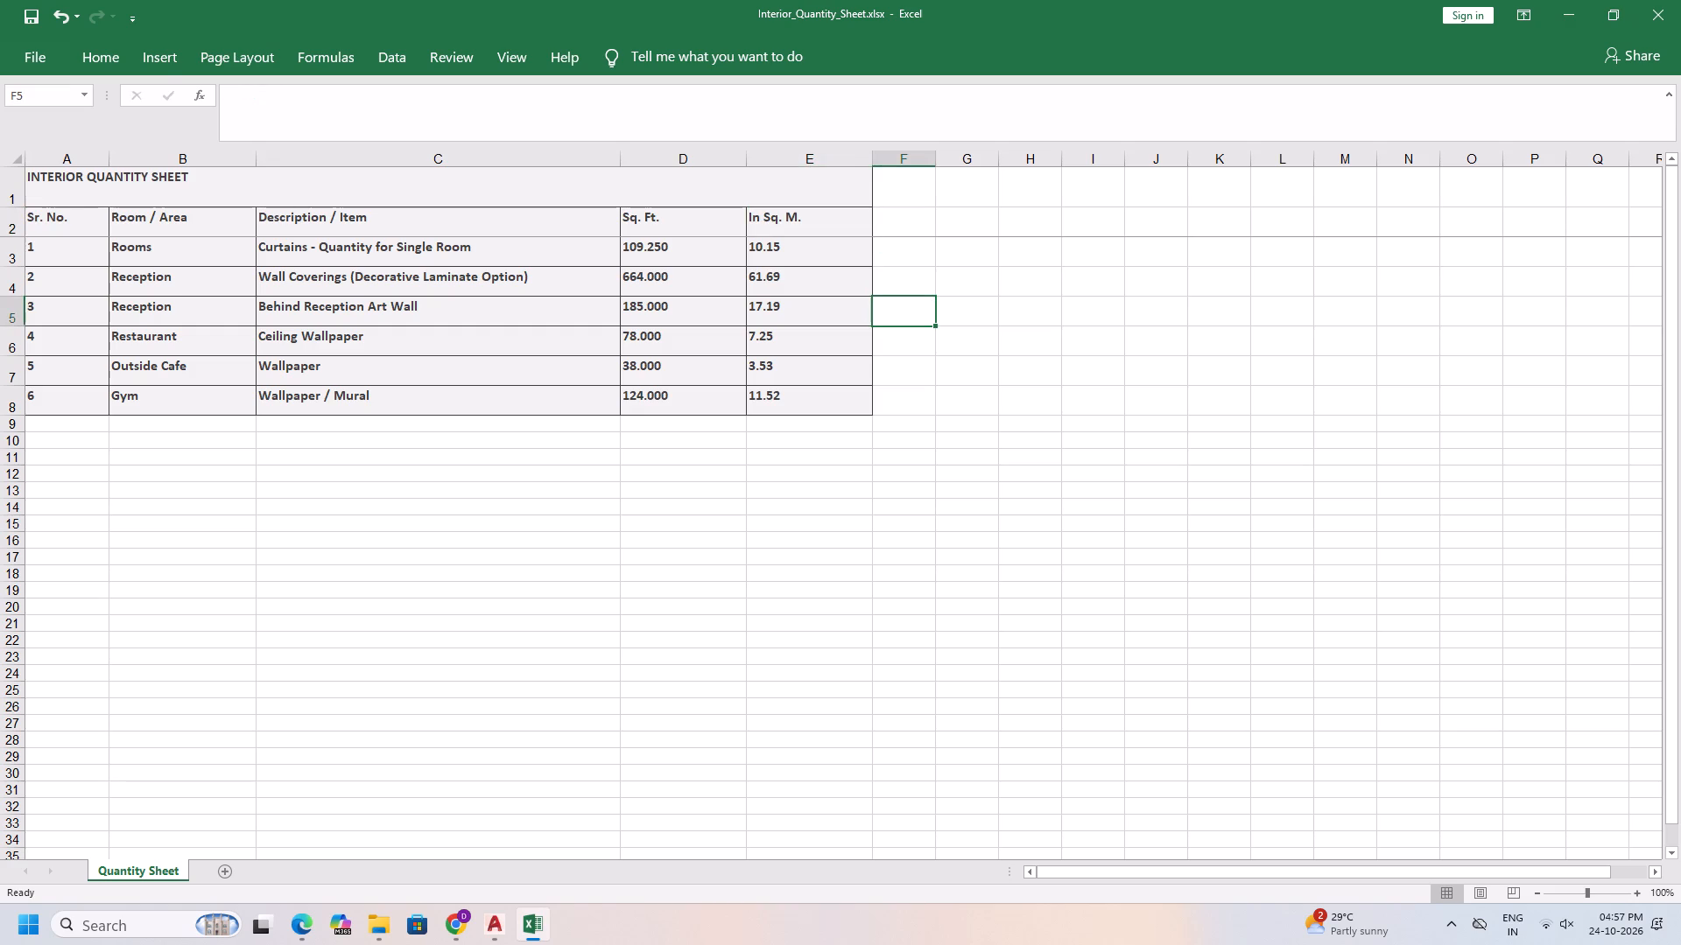
{"action": "double_click", "coordinate": [632, 217]}
{"action": "left_click", "coordinate": [622, 222]}
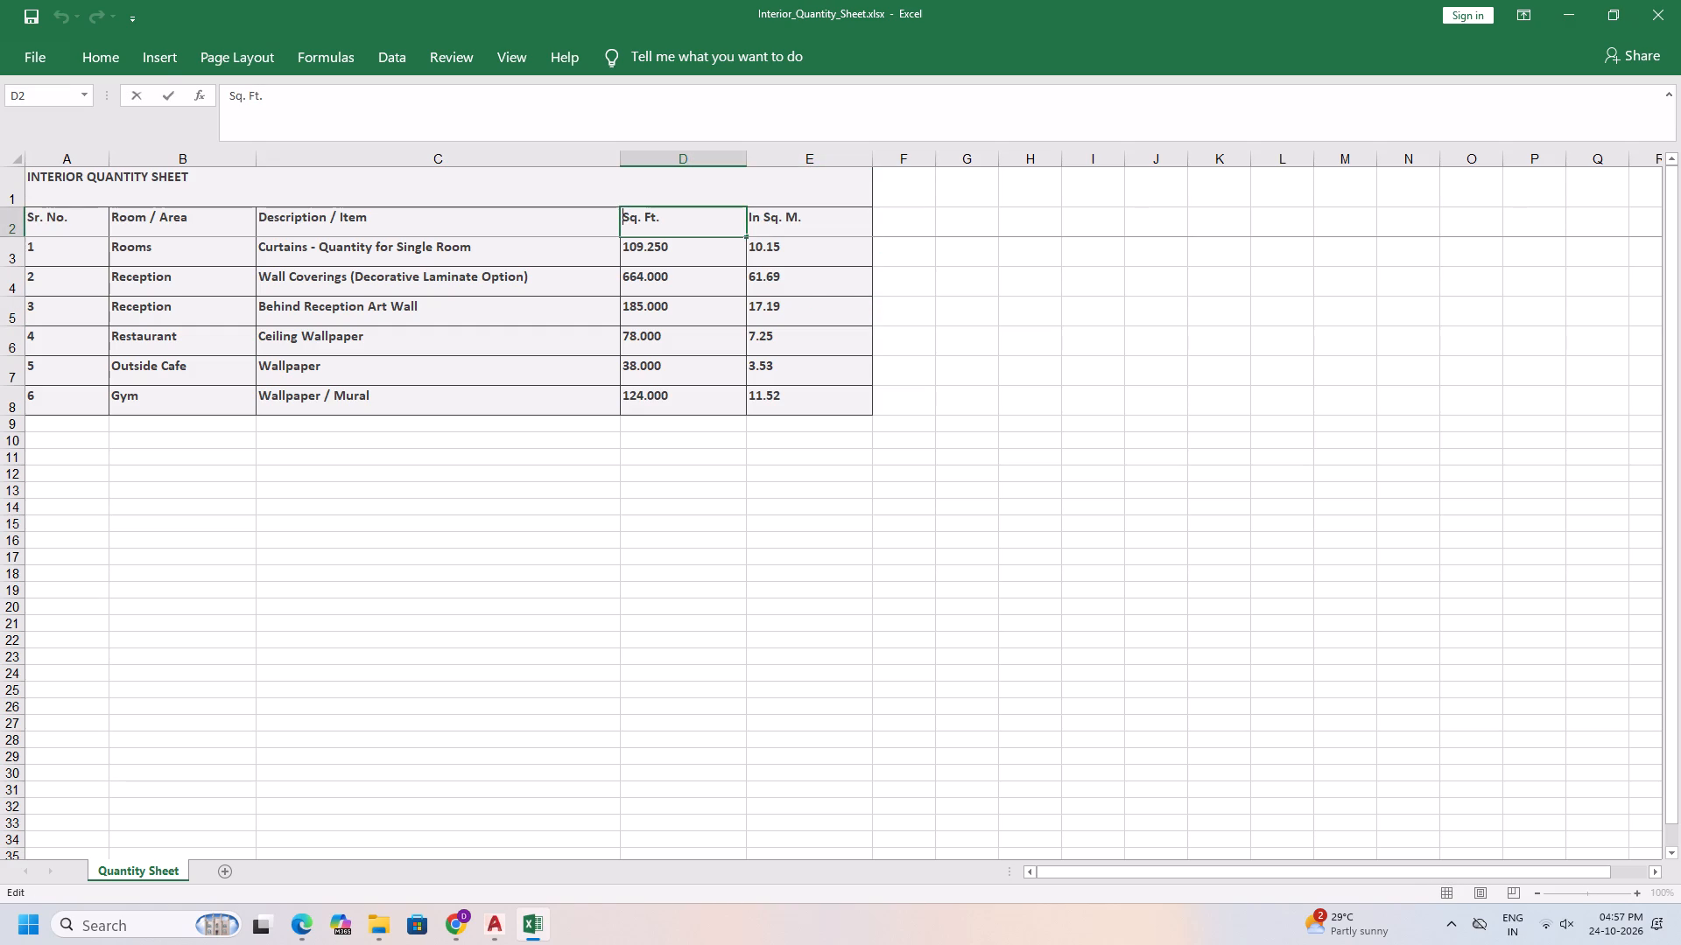
{"action": "type", "text": "In"}
{"action": "key", "text": "space"}
Examine the art wall and curtains square-foot quantities, the curtains conversion formula and the In Sq. M. column.
{"action": "double_click", "coordinate": [628, 311]}
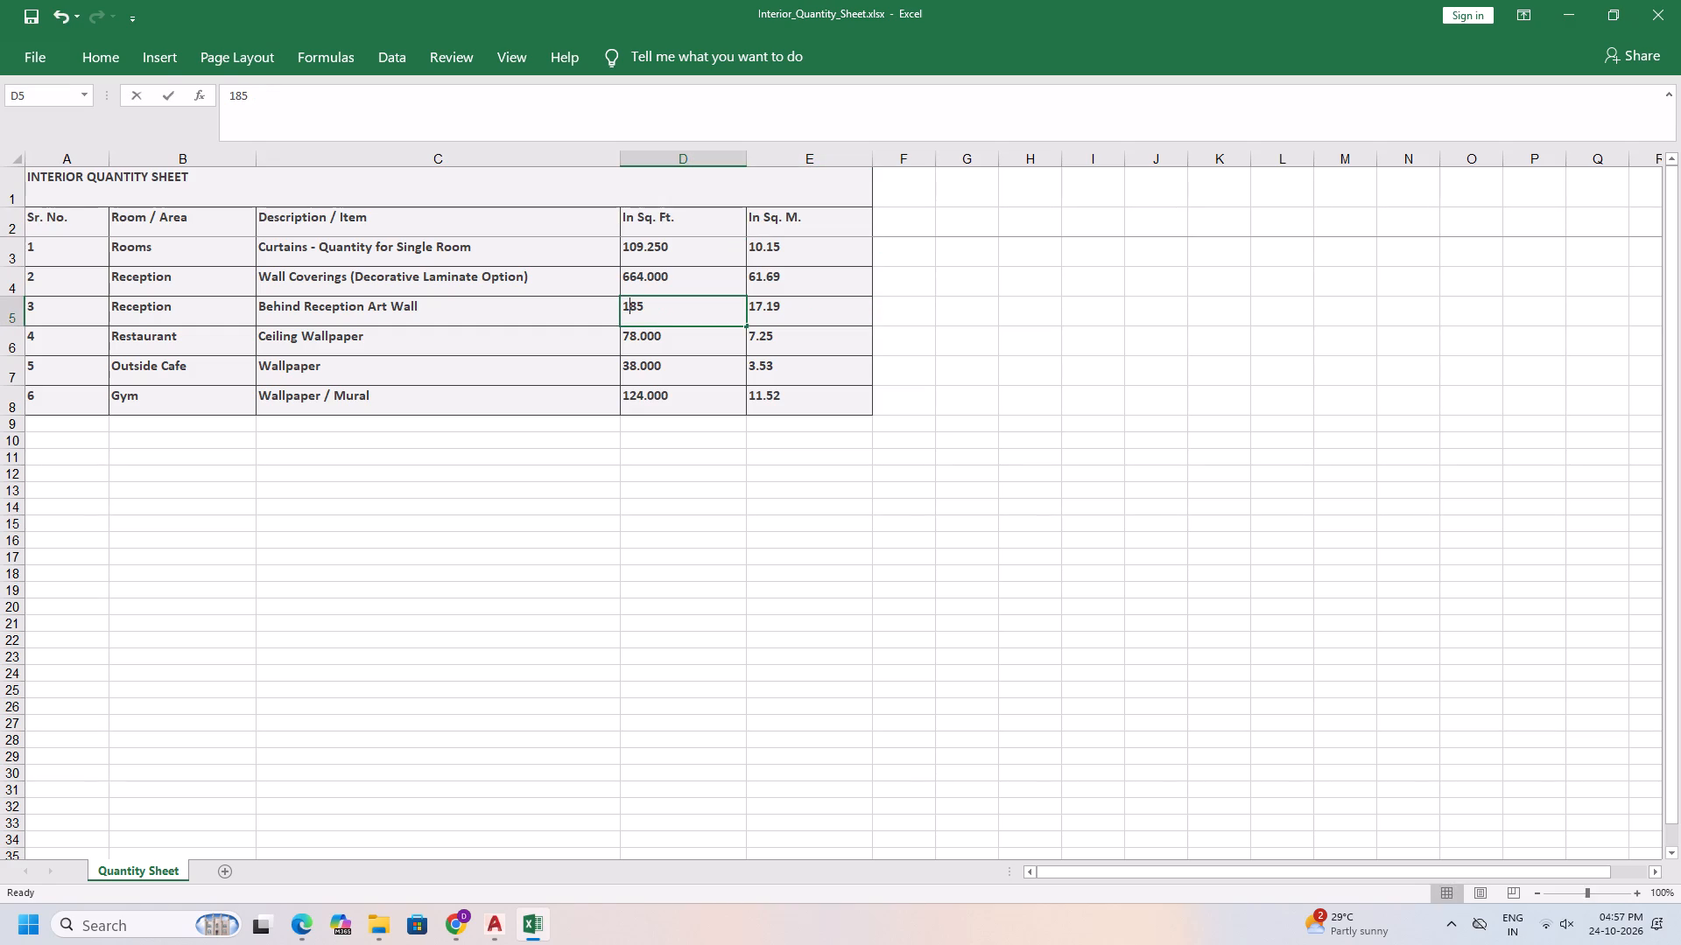
{"action": "left_click", "coordinate": [623, 311]}
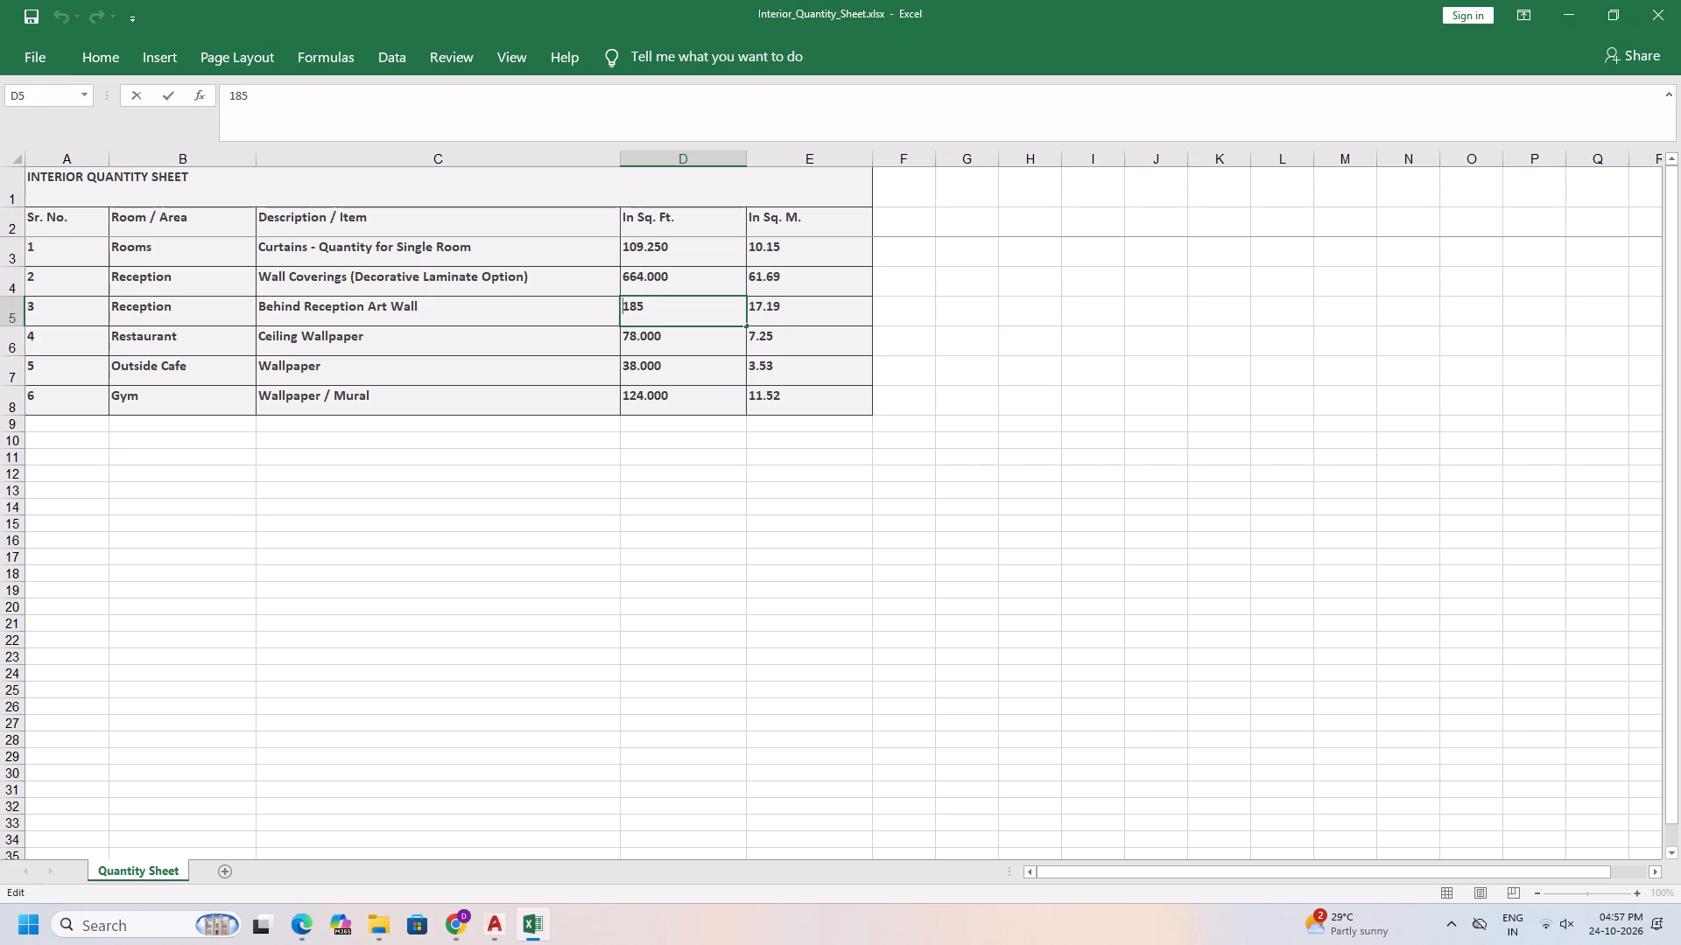
{"action": "left_click", "coordinate": [862, 251]}
{"action": "double_click", "coordinate": [820, 249]}
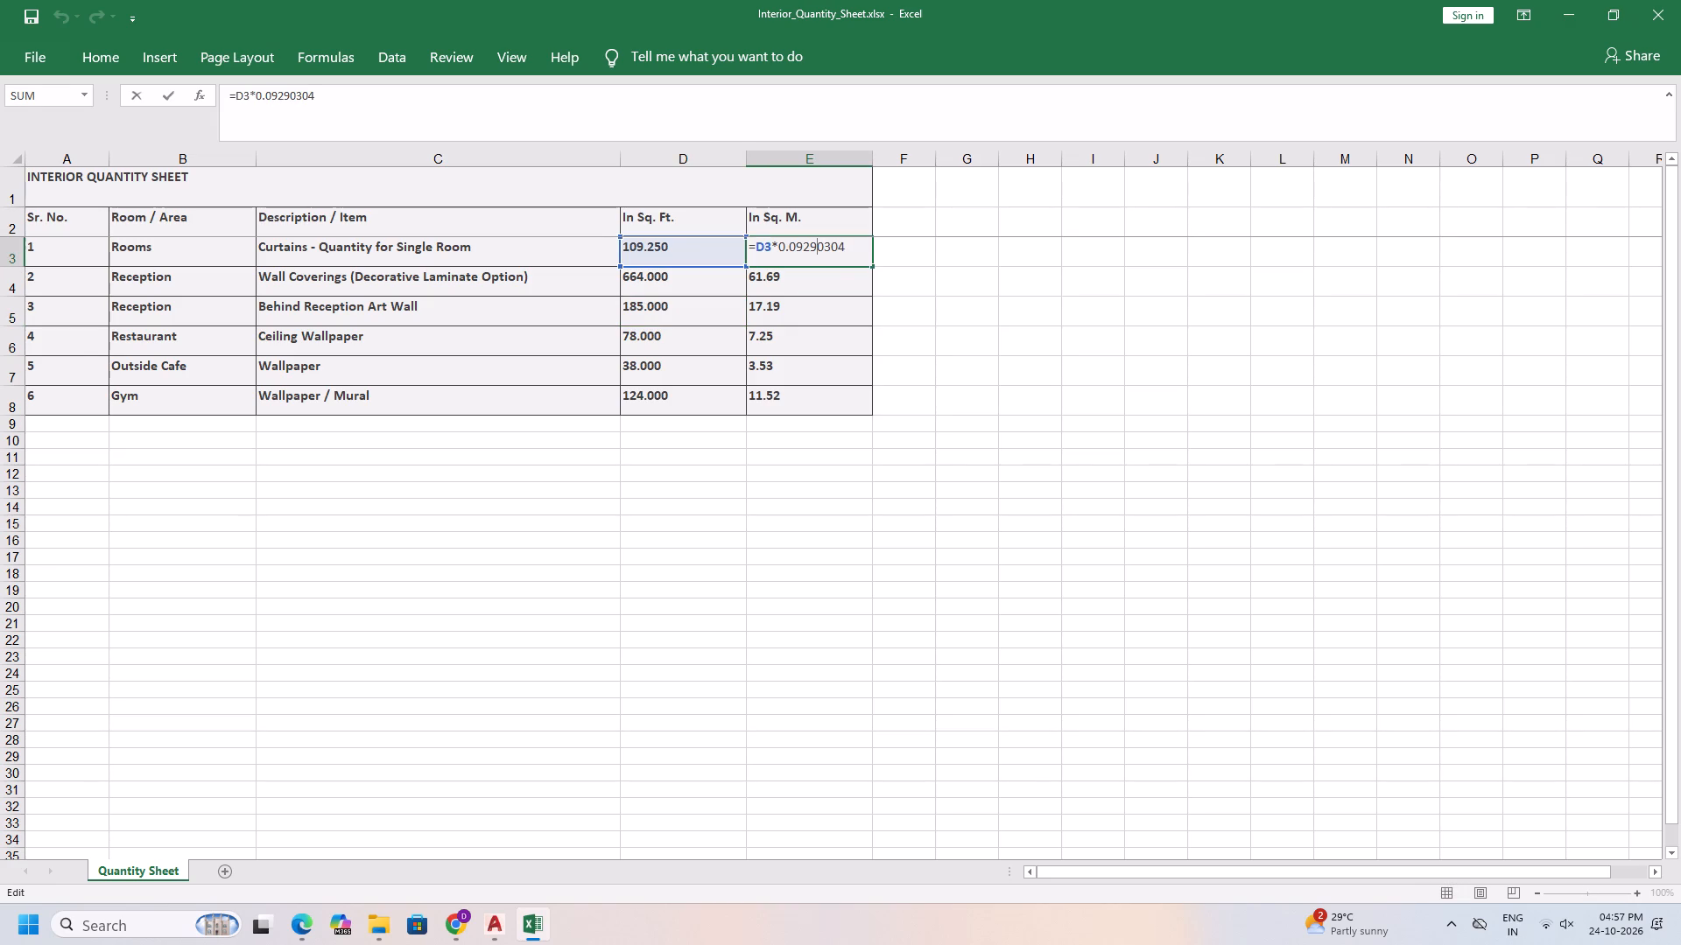
{"action": "left_click", "coordinate": [1014, 306]}
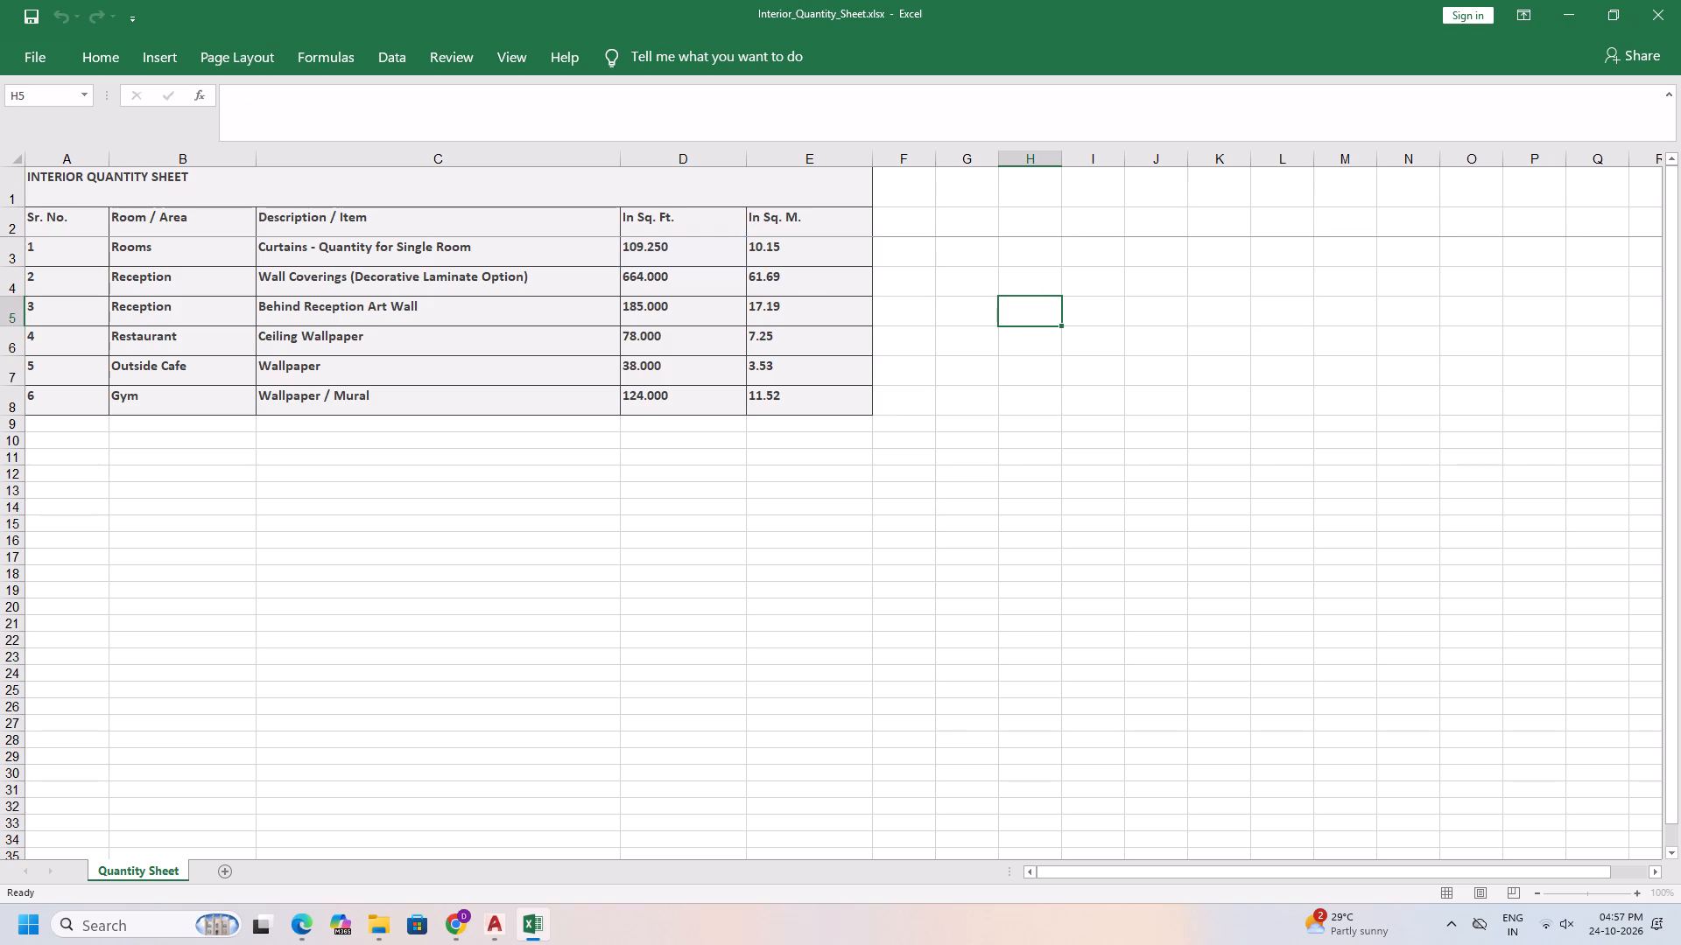
{"action": "left_click", "coordinate": [715, 241]}
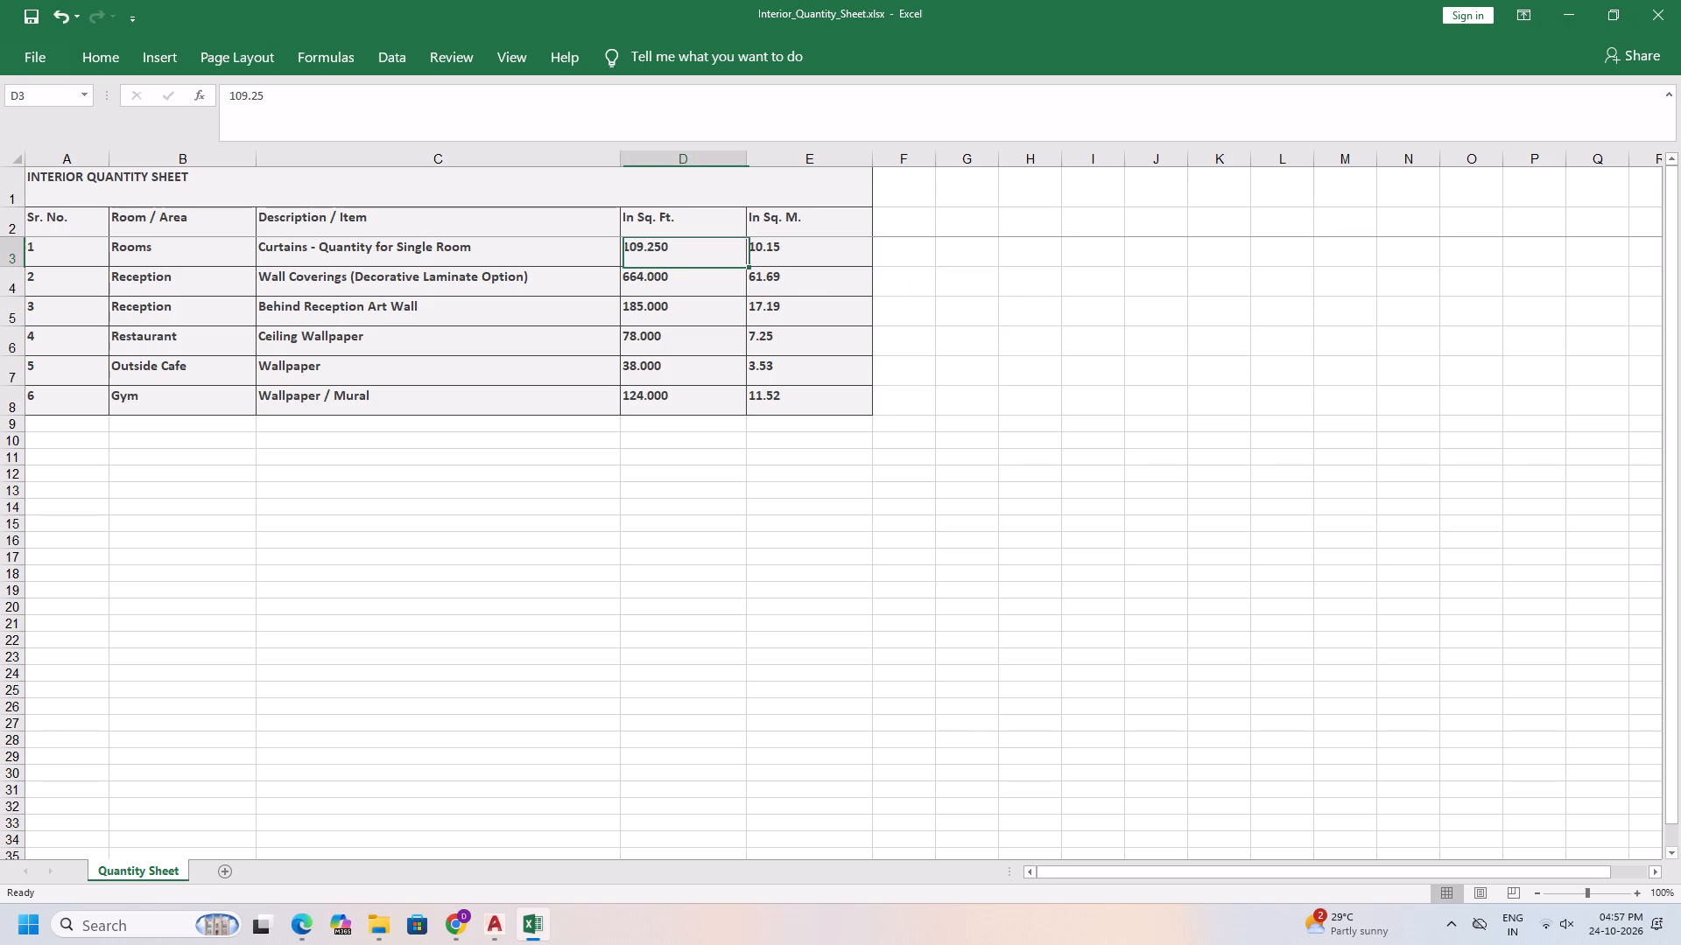
{"action": "left_click", "coordinate": [839, 250]}
{"action": "left_click", "coordinate": [815, 159]}
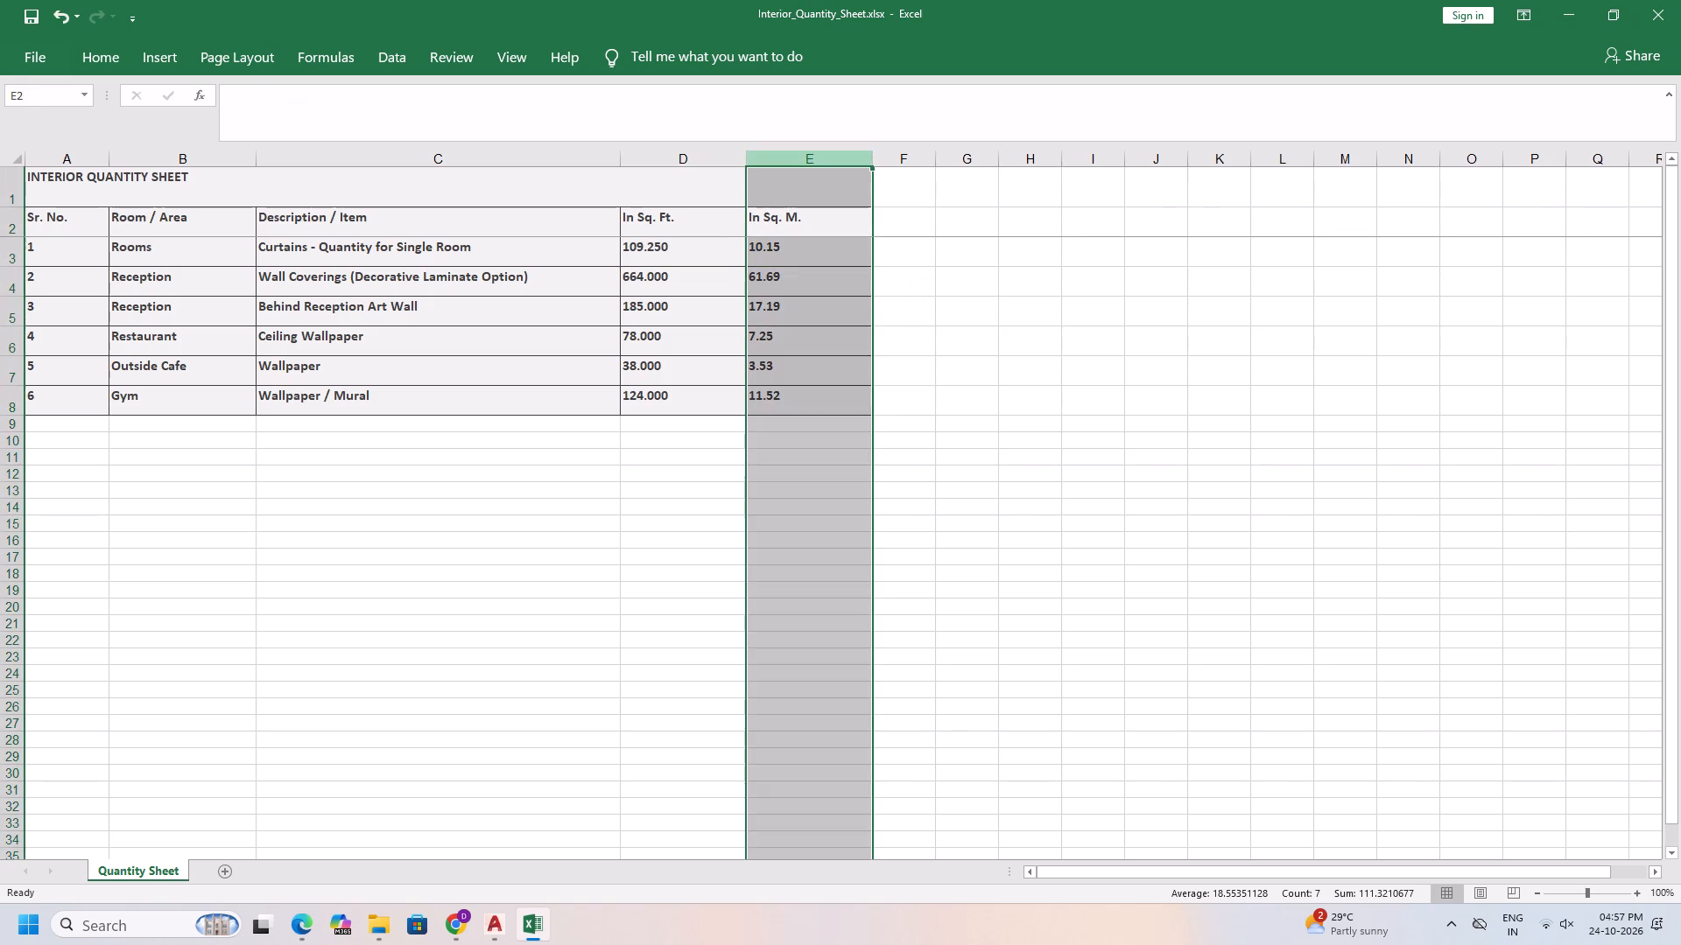
{"action": "left_click", "coordinate": [1053, 279]}
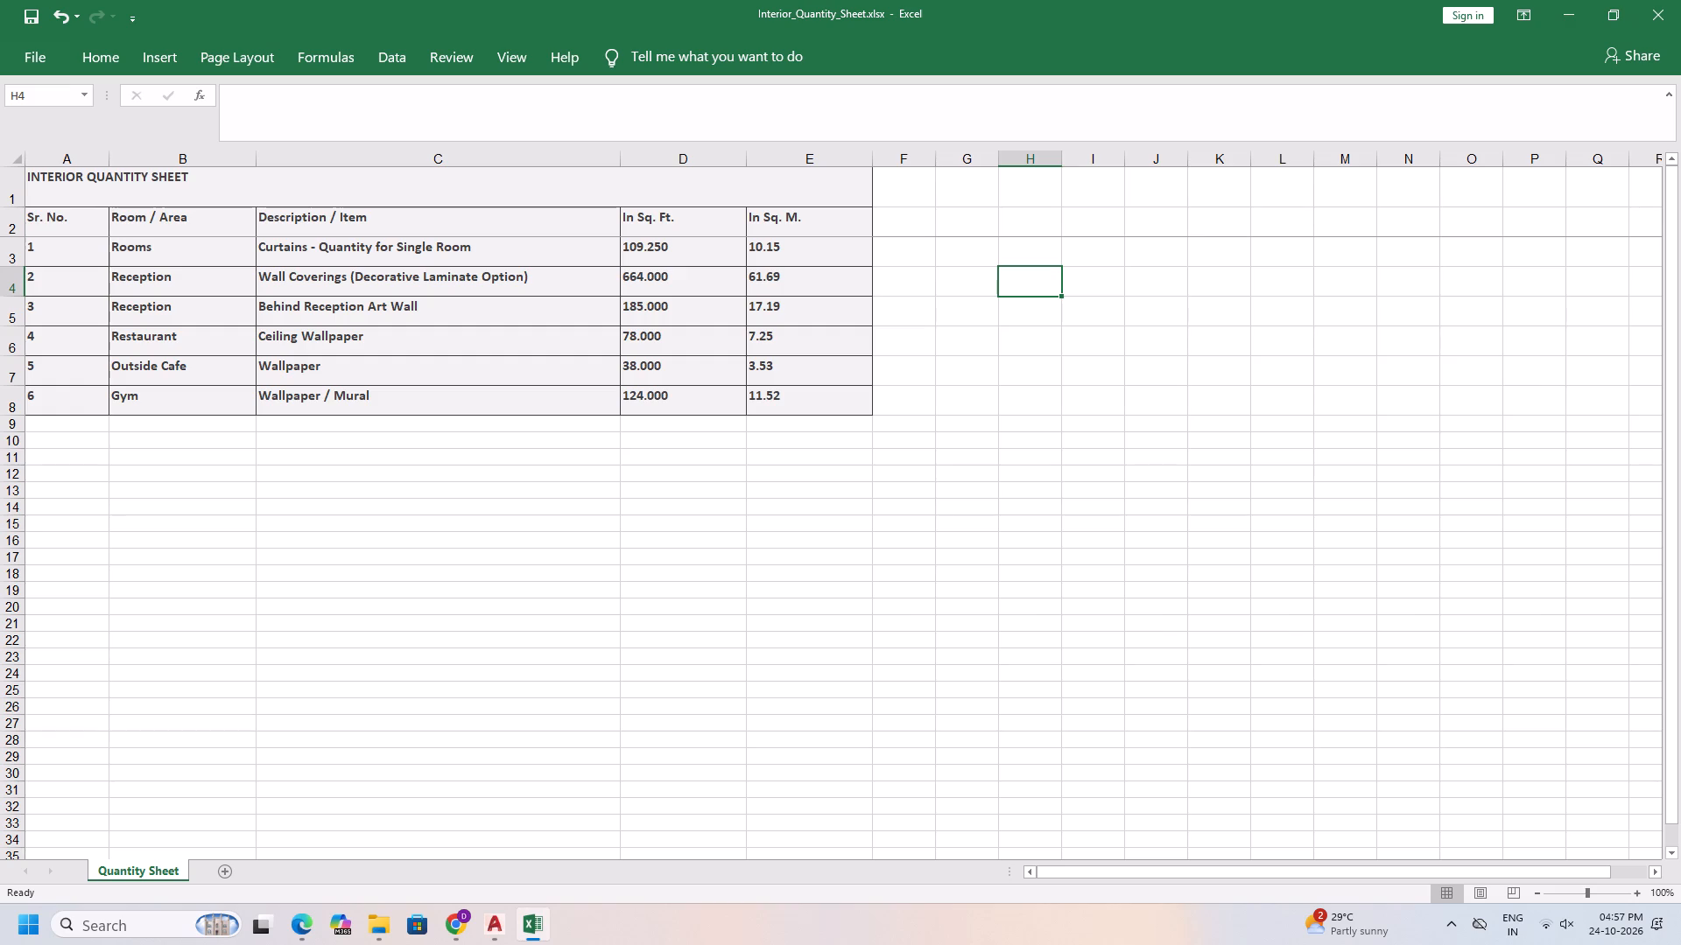
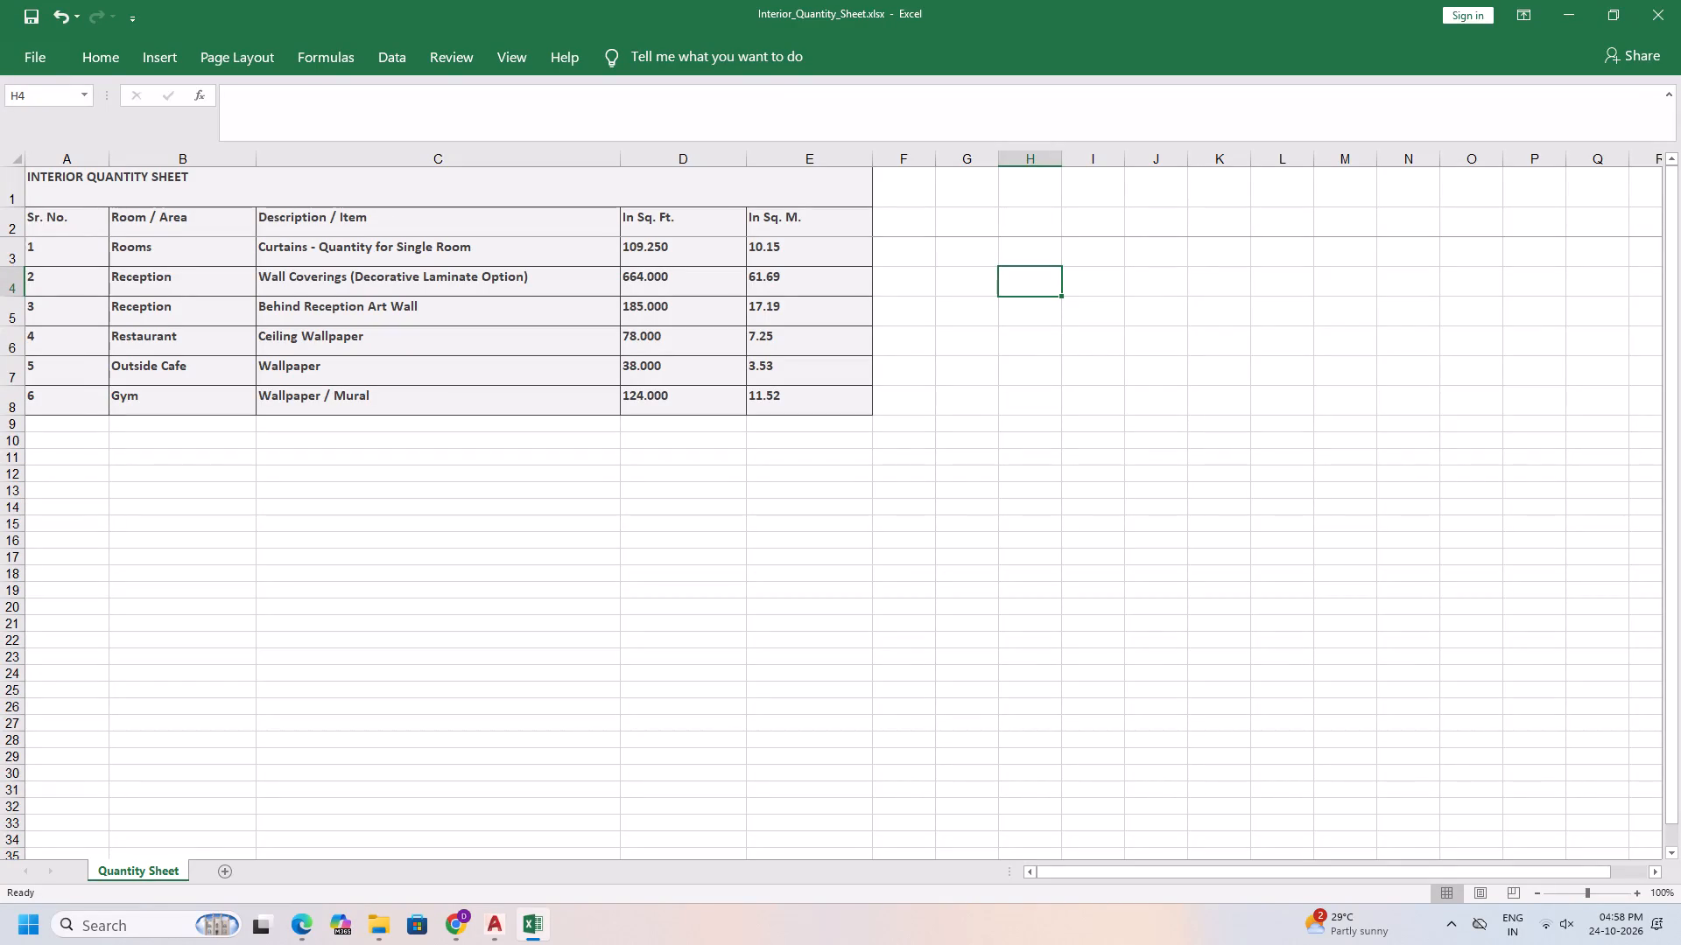
Switch to Chrome and search Google in a new tab for 124 sq.ft converted into square metres.
{"action": "left_click", "coordinate": [445, 940]}
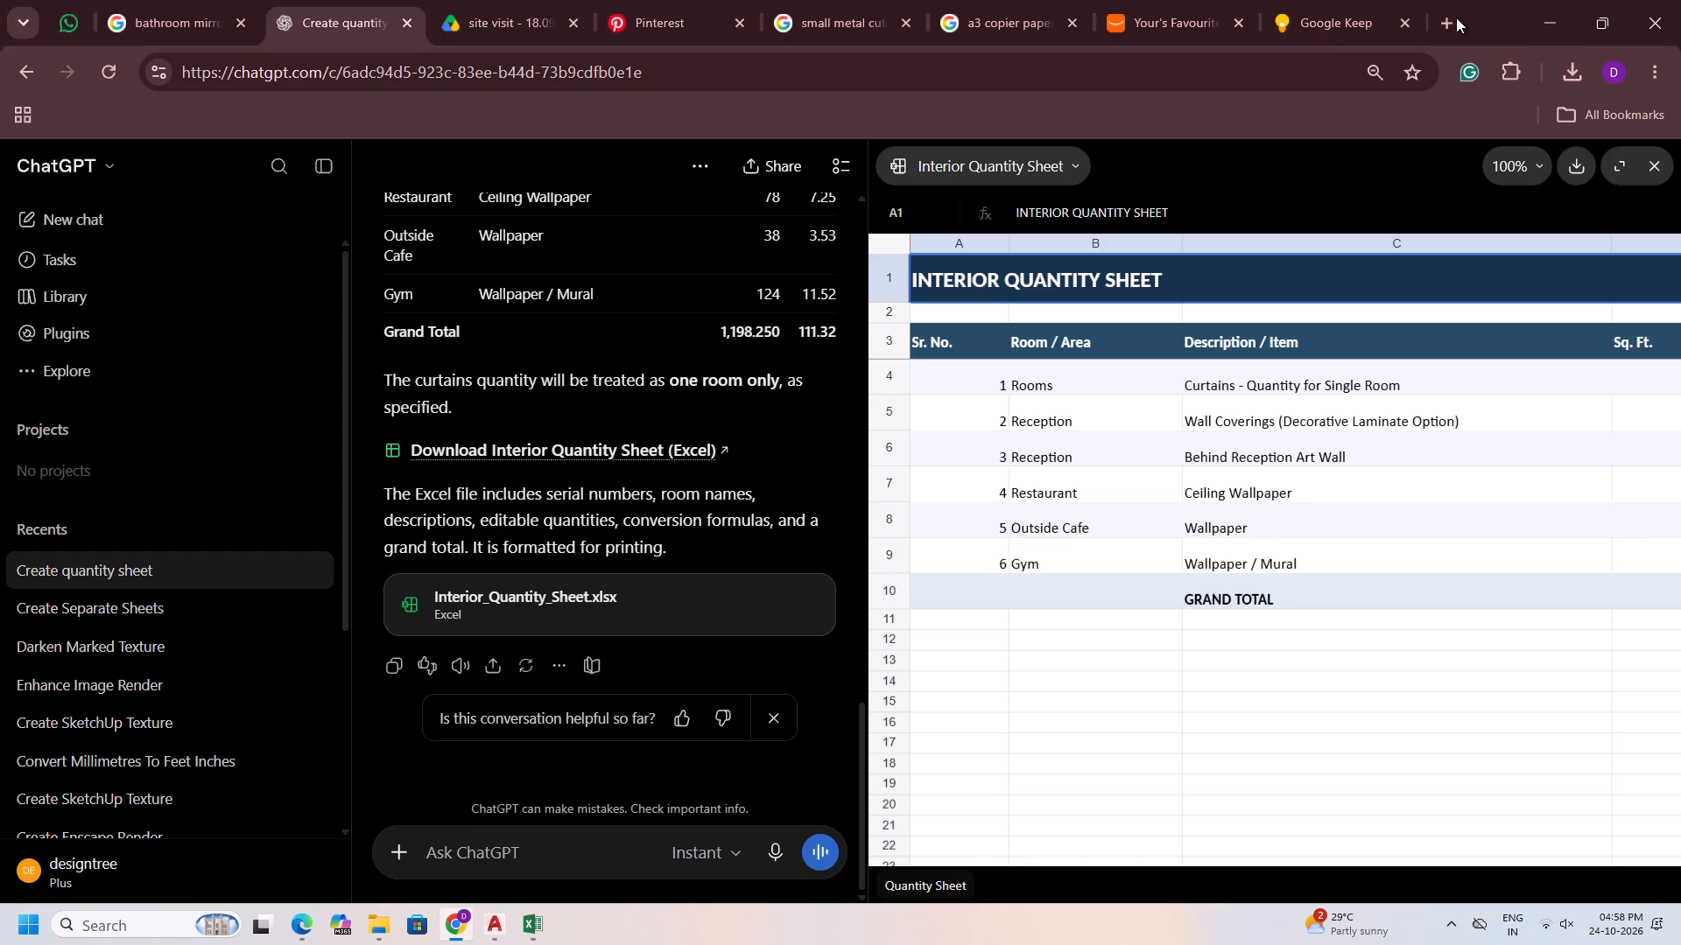
{"action": "left_click", "coordinate": [1430, 17]}
{"action": "left_click", "coordinate": [1443, 15]}
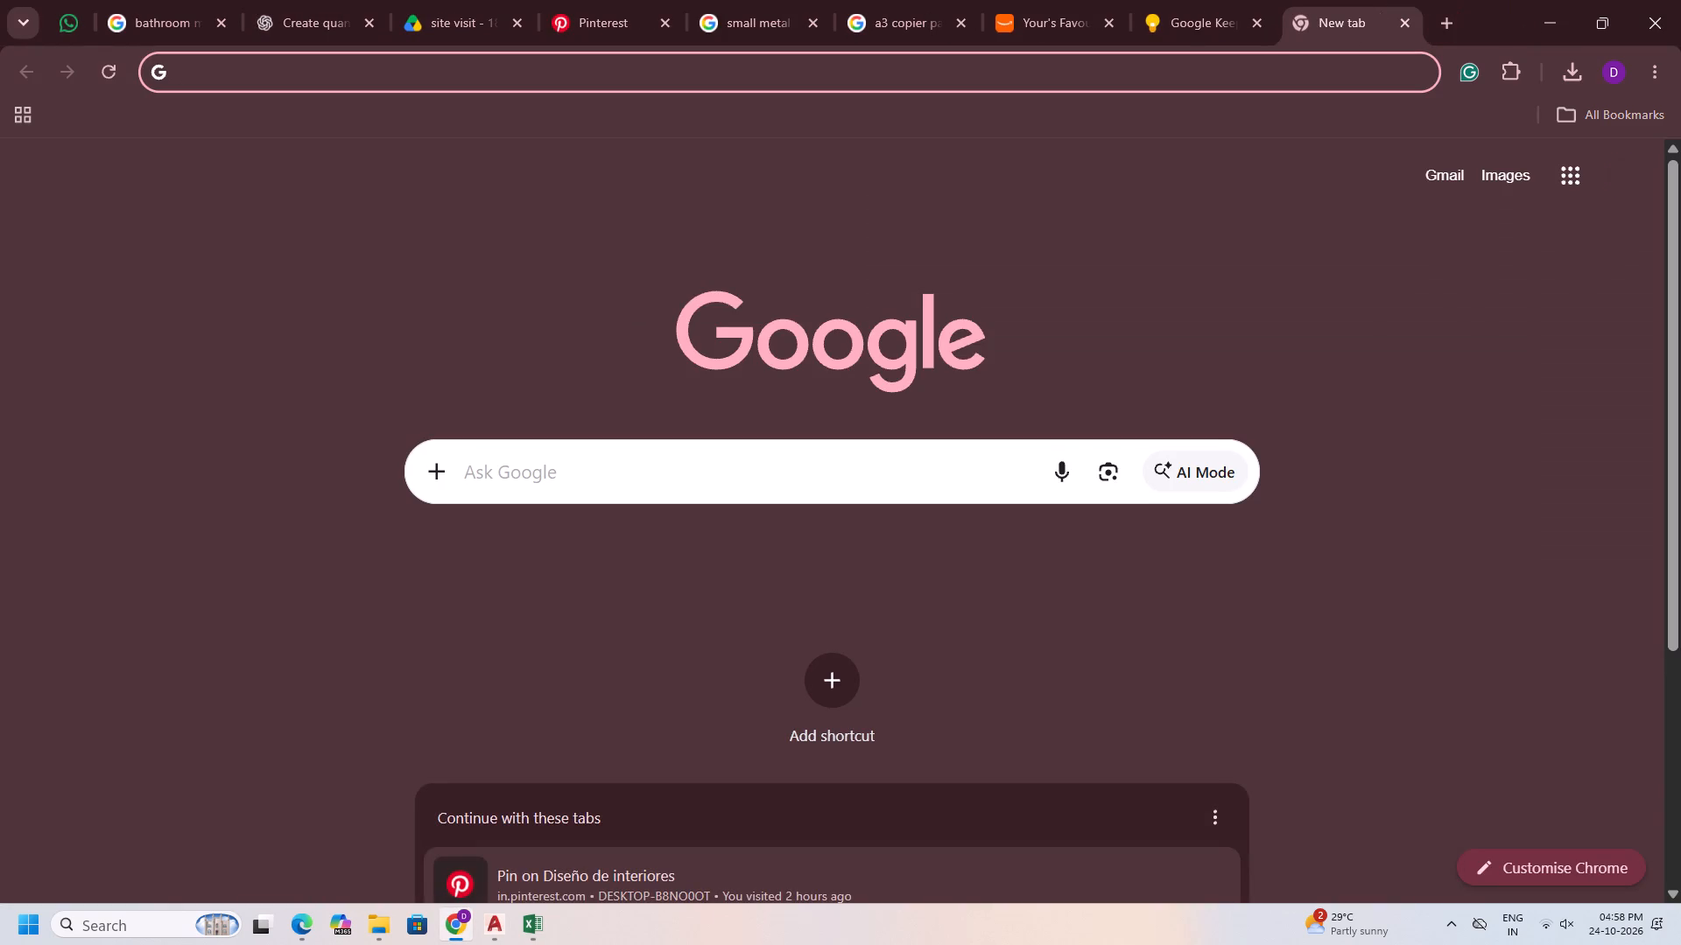
{"action": "type", "text": "124 sq.ft"}
{"action": "key", "text": "space"}
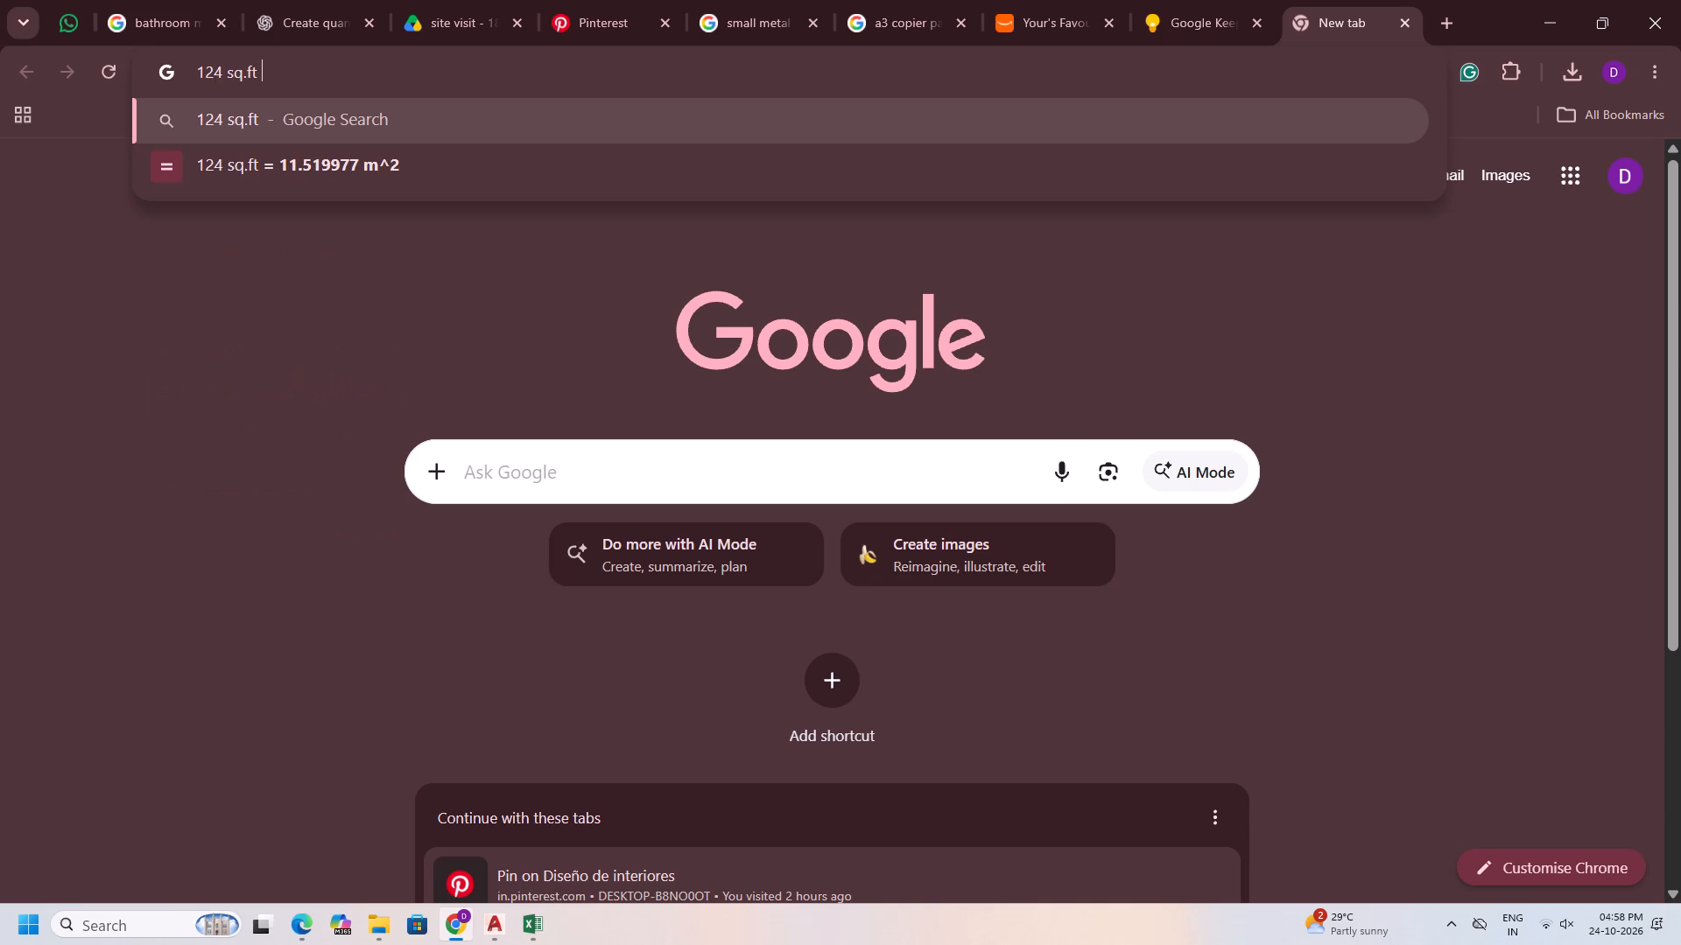
{"action": "type", "text": "converted into sq"}
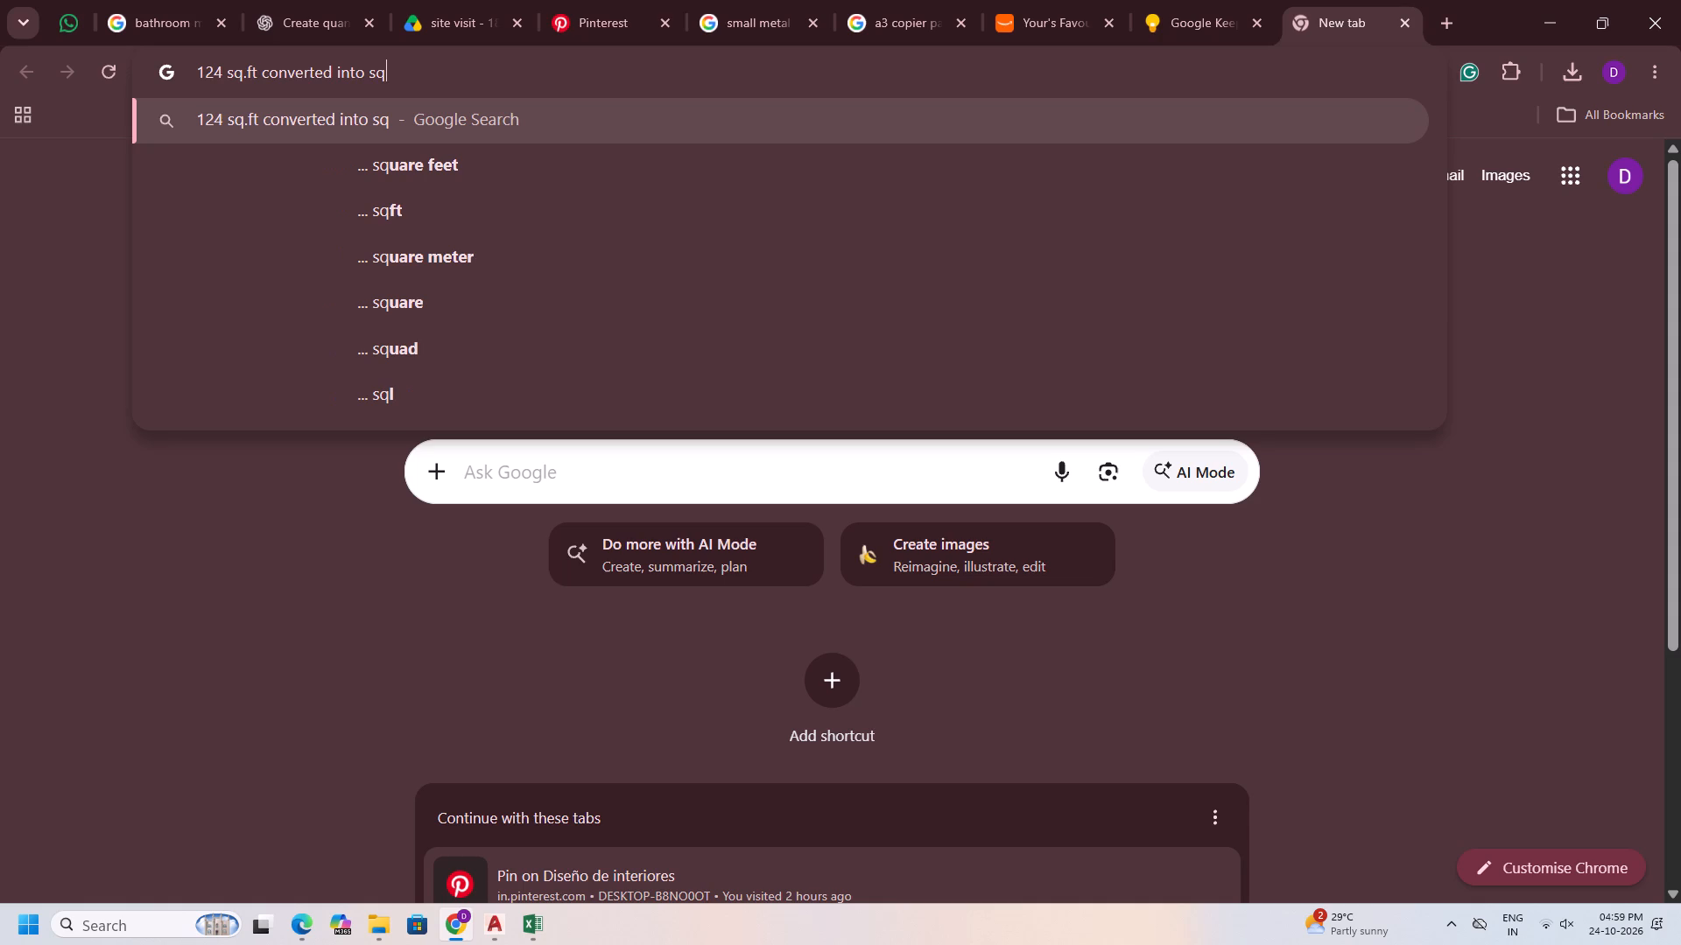
{"action": "type", "text": "uaren"}
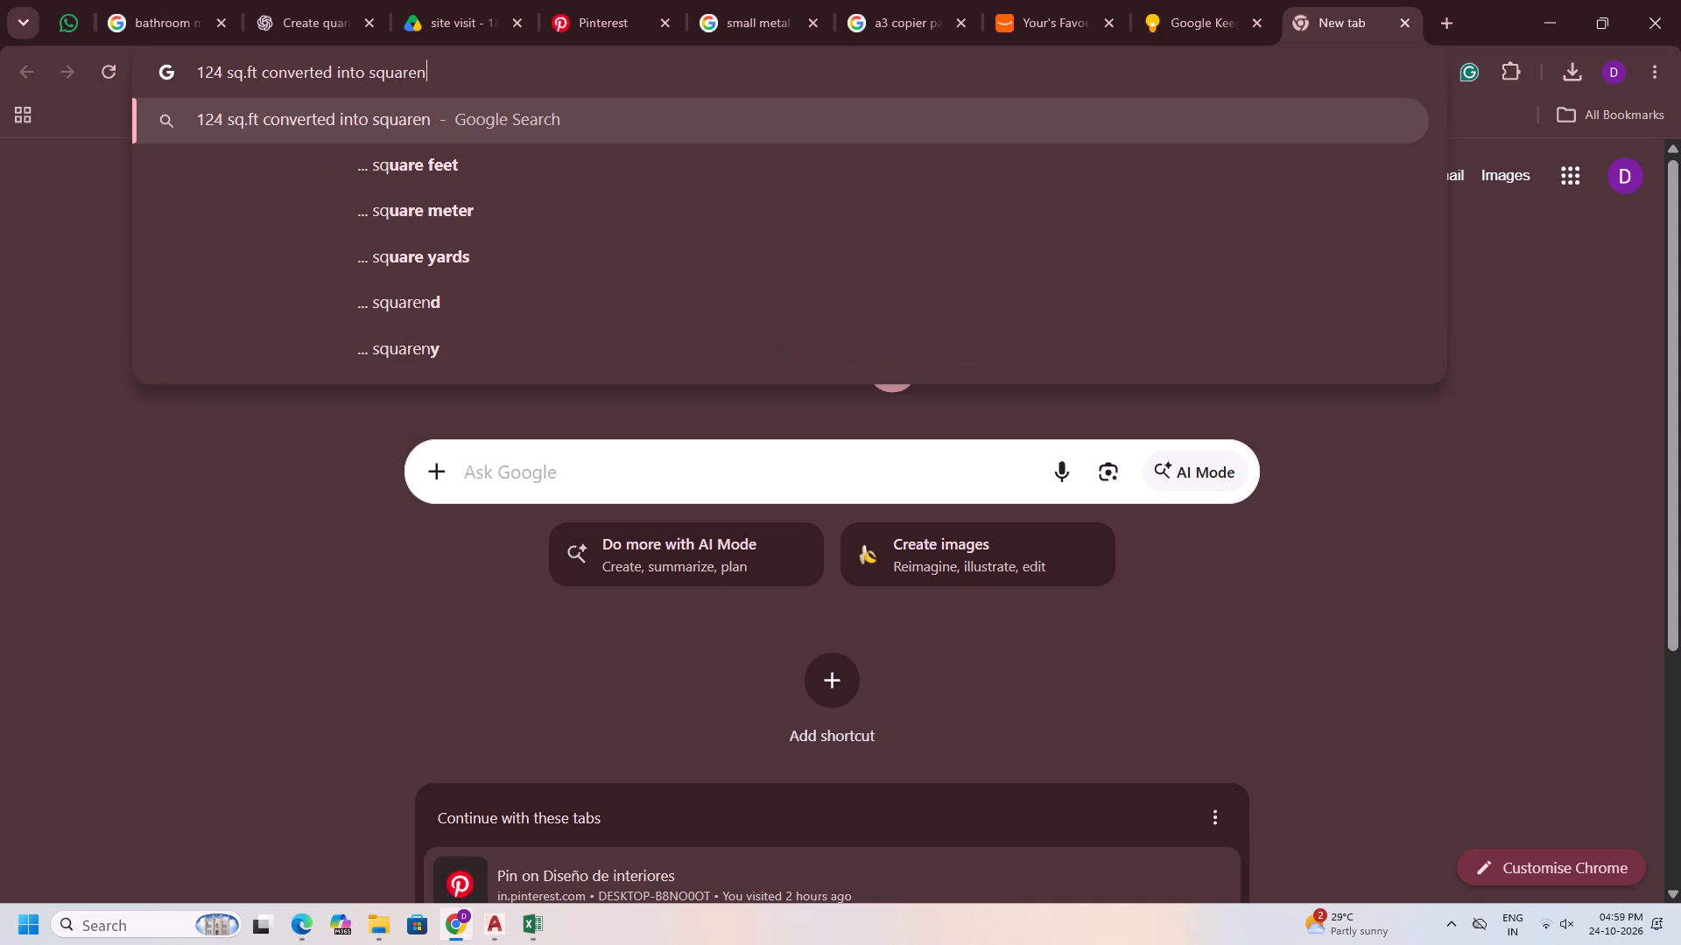
{"action": "key", "text": "BackSpace"}
{"action": "key", "text": "space"}
{"action": "type", "text": "metere"}
{"action": "key", "text": "Return"}
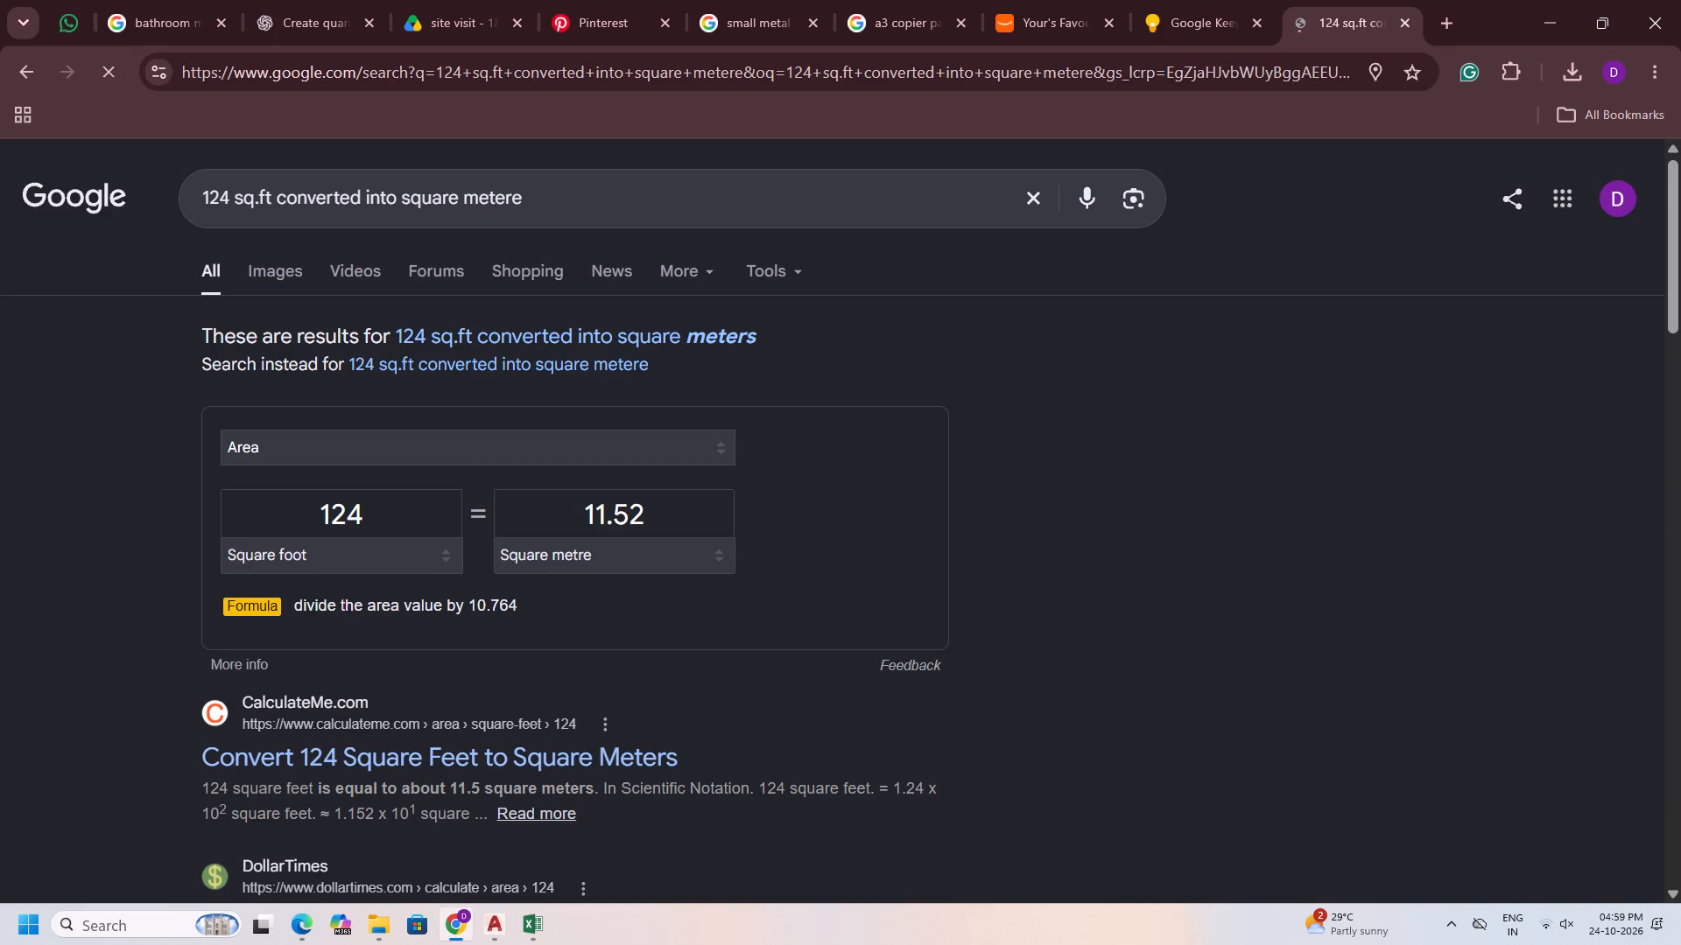